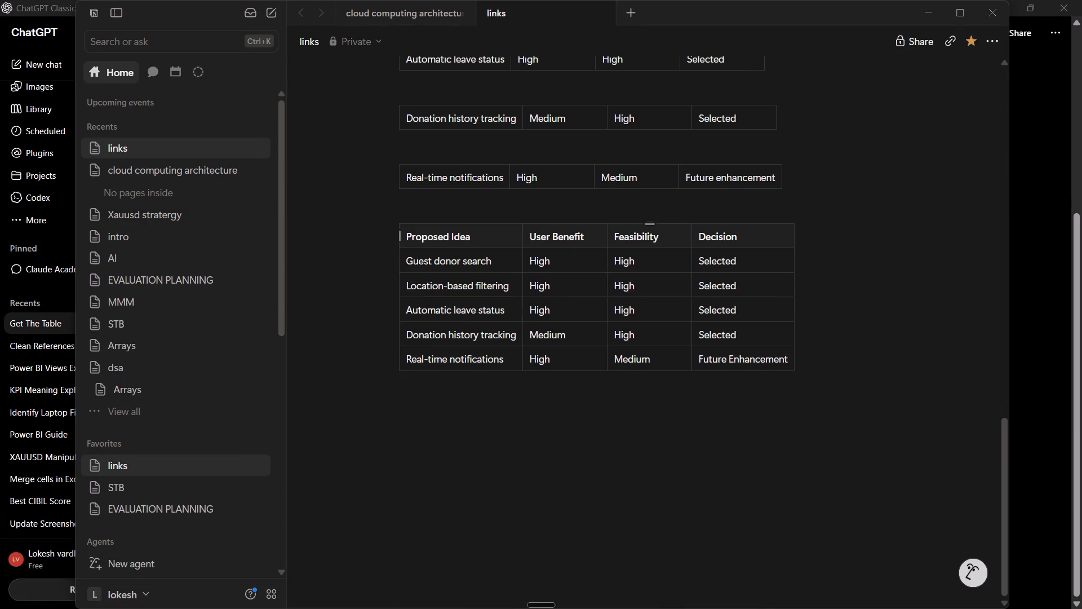
pyautogui.click(273, 9)
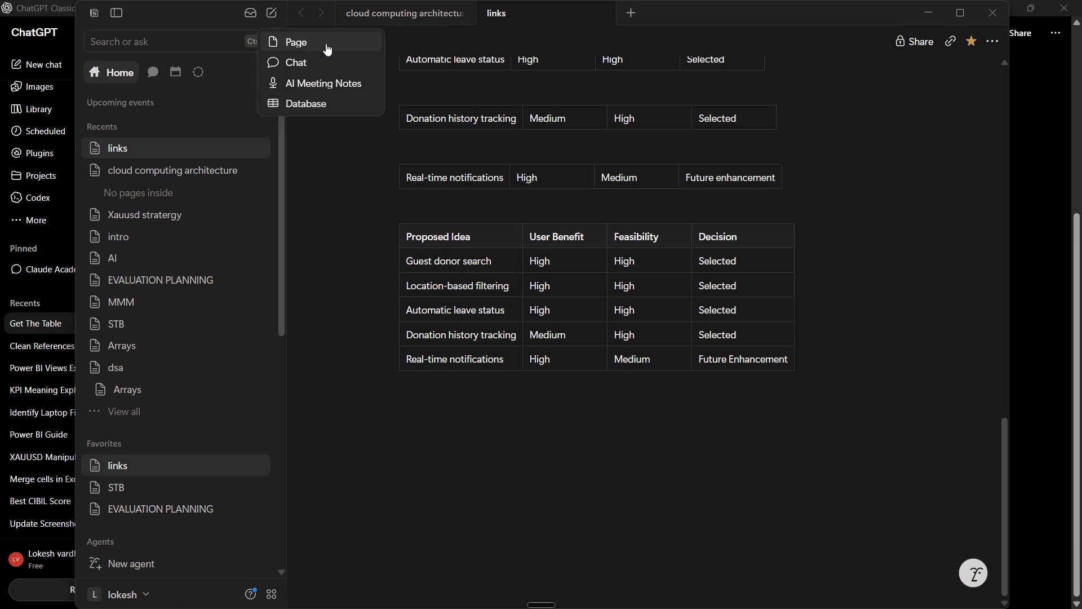
pyautogui.click(326, 43)
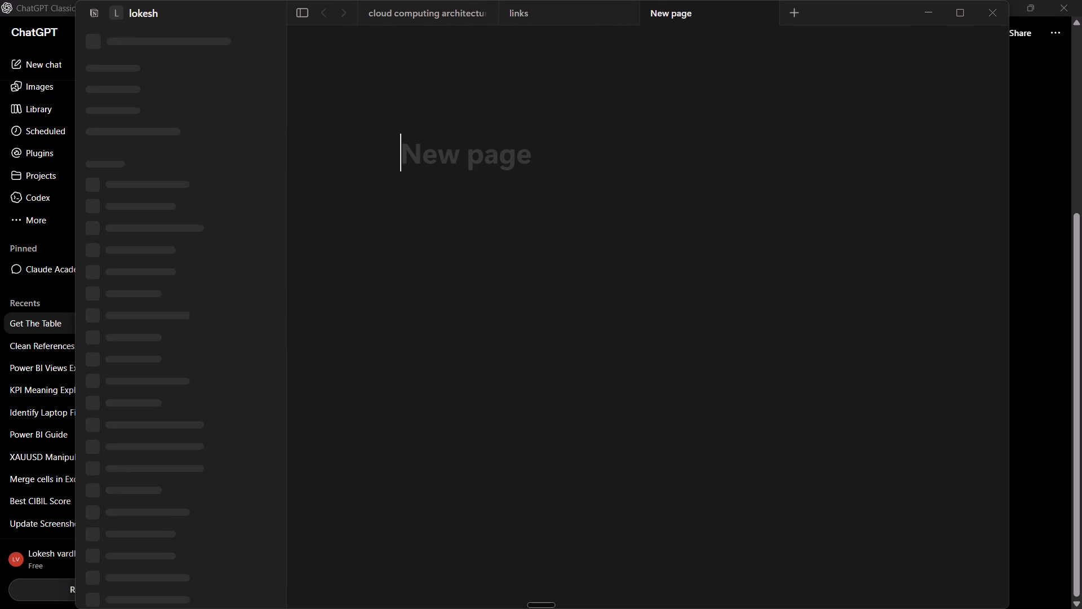
pyautogui.press('Return')
pyautogui.hotkey('ctrl', 'v')
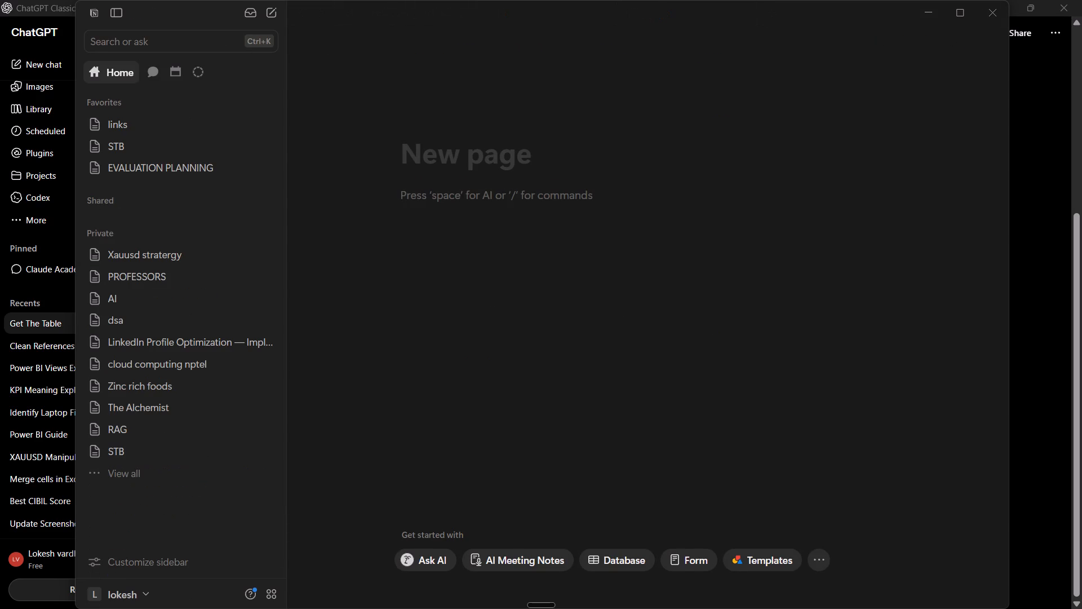
pyautogui.scroll(-4, 792, 271)
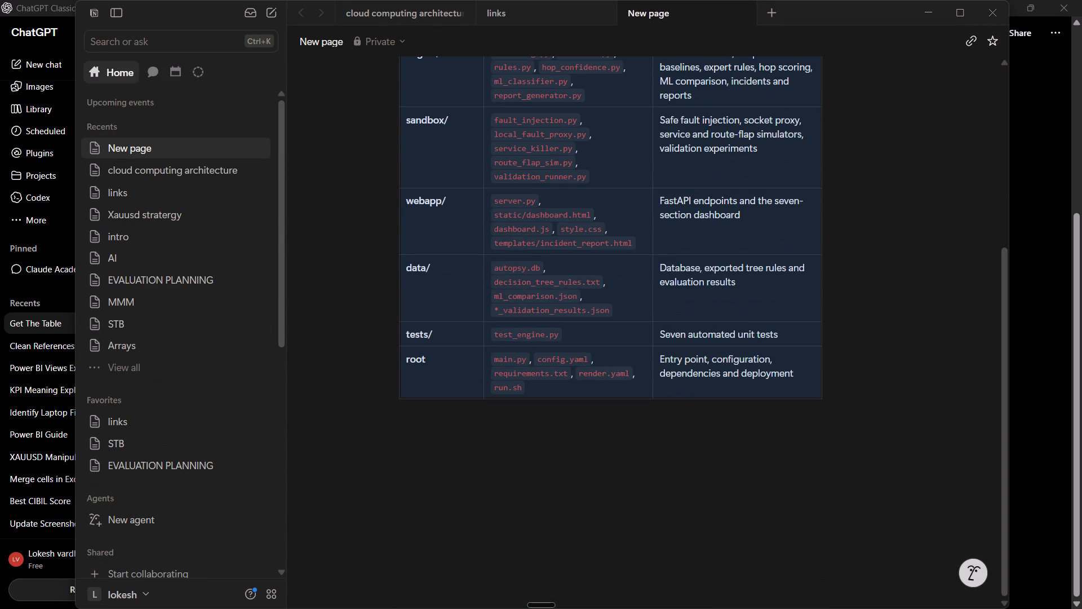
pyautogui.hotkey('ctrl', 'c')
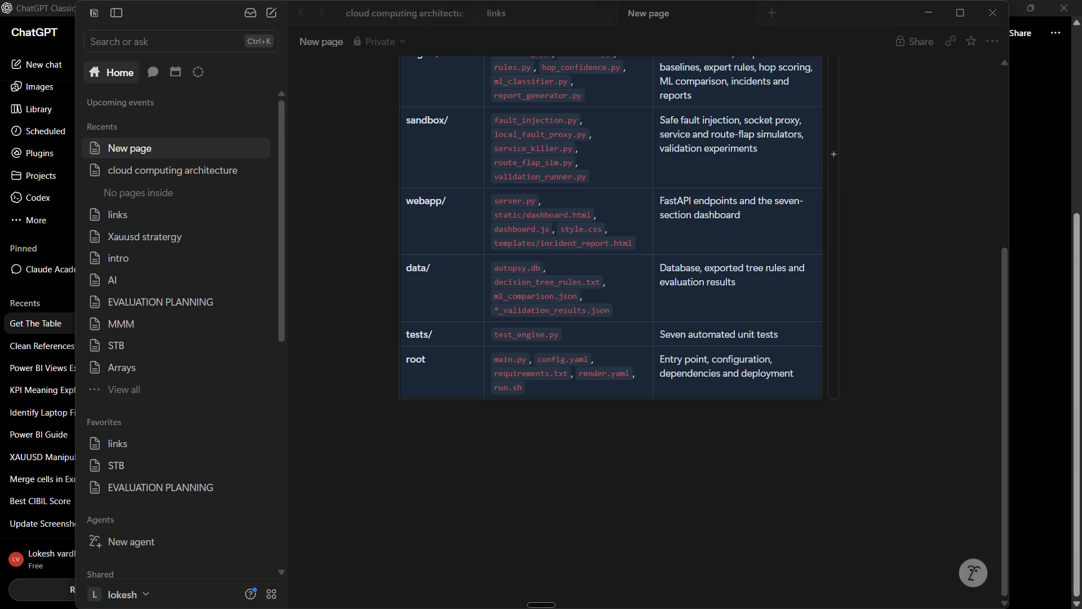
# Switch to the Canva report in Chrome and delete the grid lines of the Project Structure table.
pyautogui.click(712, 585)
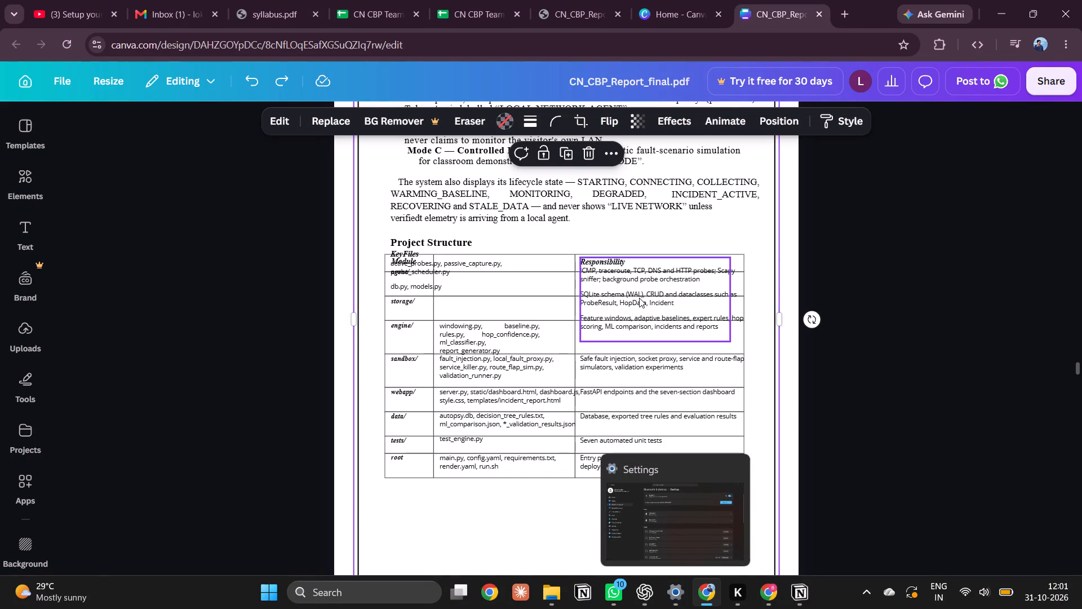
pyautogui.click(460, 259)
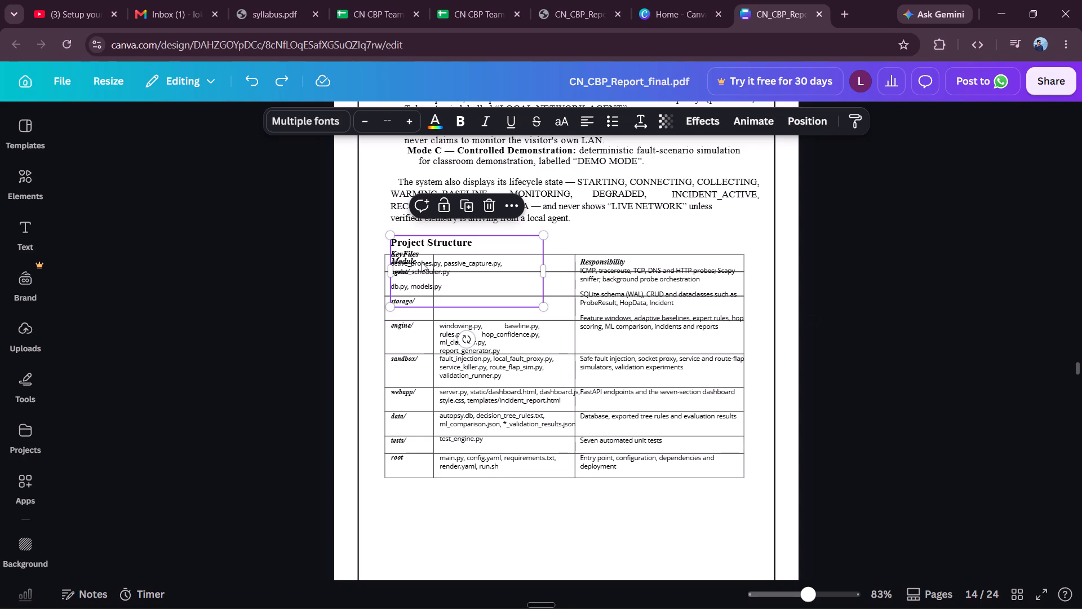
pyautogui.click(414, 336)
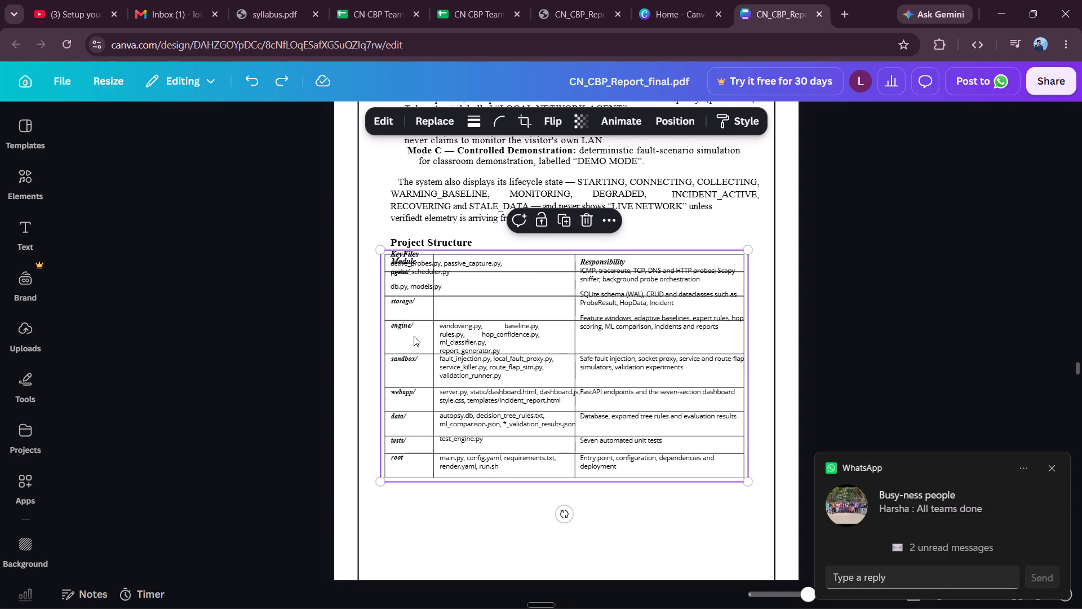
pyautogui.press('Delete')
# Delete the text block holding the Project Structure heading, the Key Files label and the first overlapping file names.
pyautogui.doubleClick(413, 289)
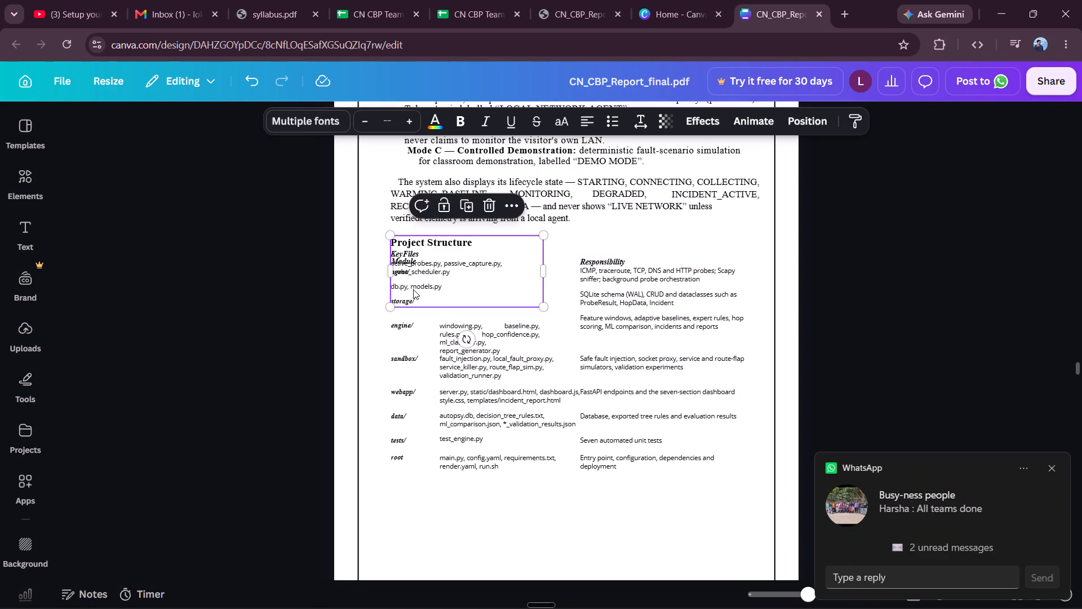
pyautogui.click(402, 329)
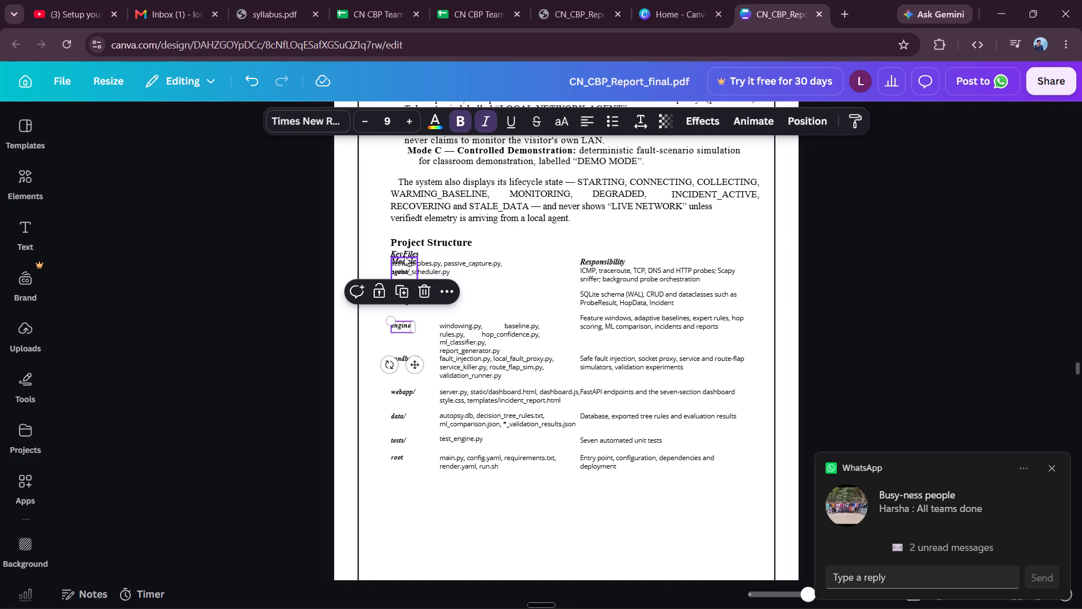
pyautogui.doubleClick(403, 255)
pyautogui.press('Delete')
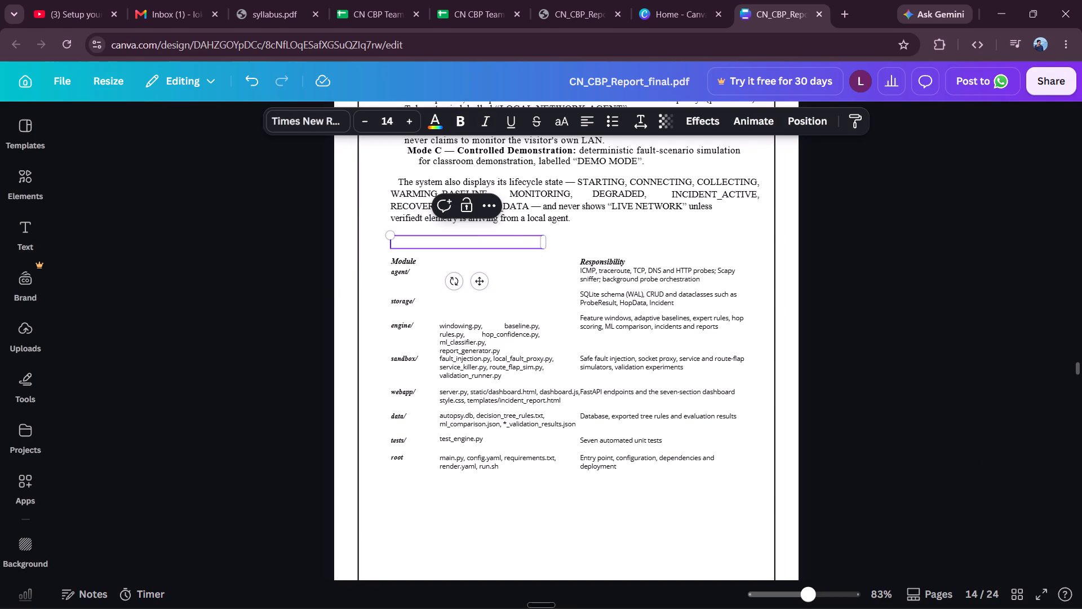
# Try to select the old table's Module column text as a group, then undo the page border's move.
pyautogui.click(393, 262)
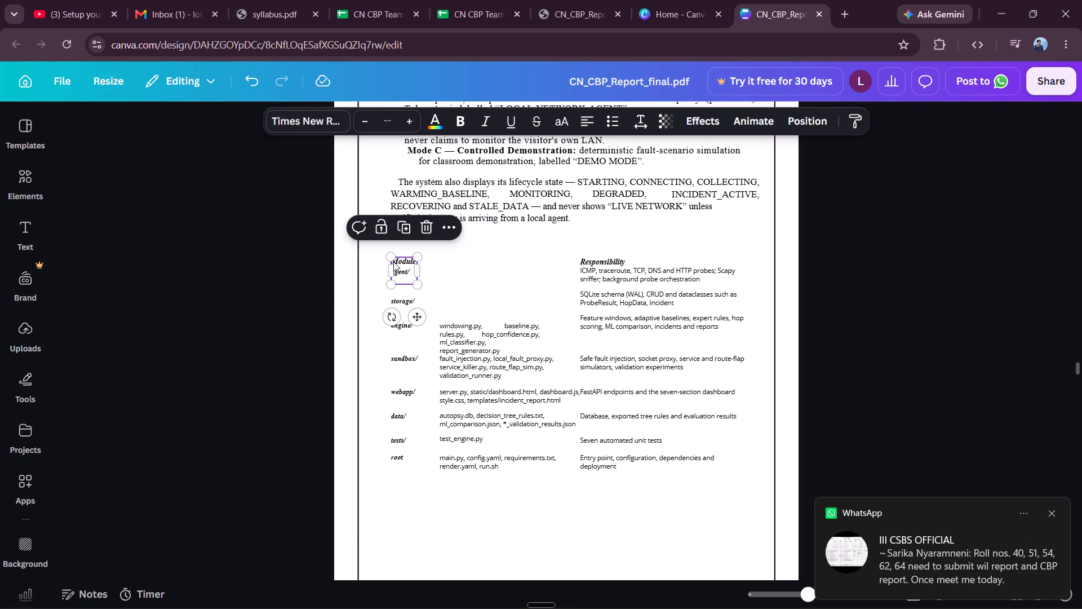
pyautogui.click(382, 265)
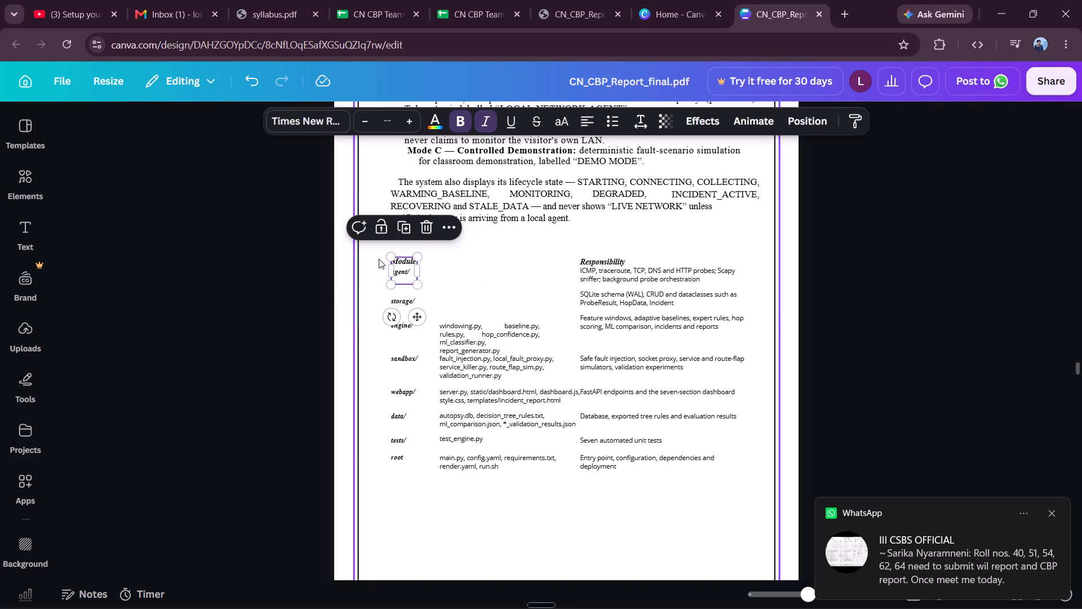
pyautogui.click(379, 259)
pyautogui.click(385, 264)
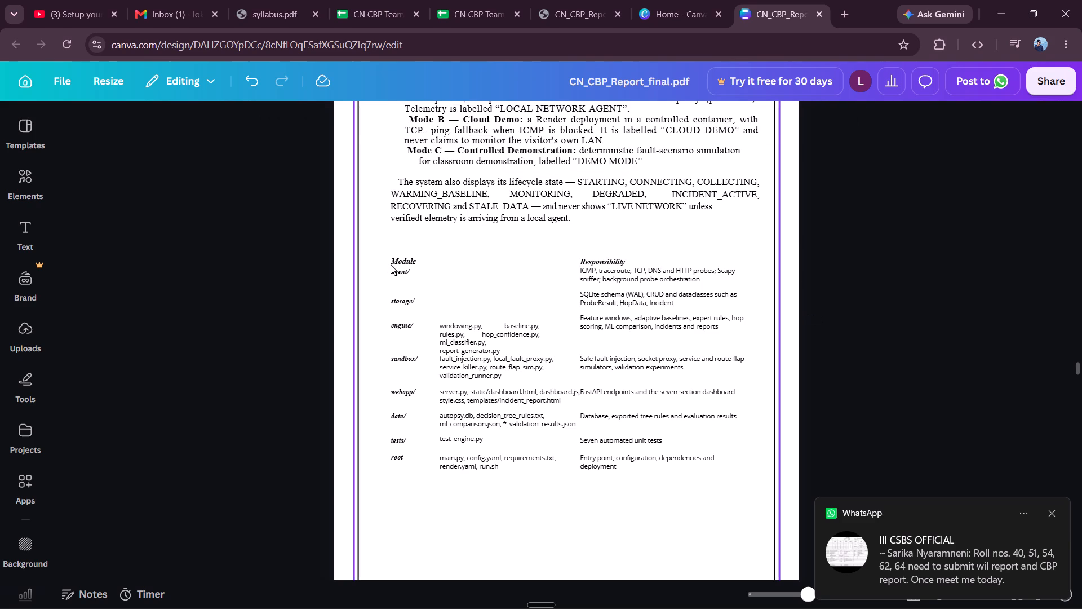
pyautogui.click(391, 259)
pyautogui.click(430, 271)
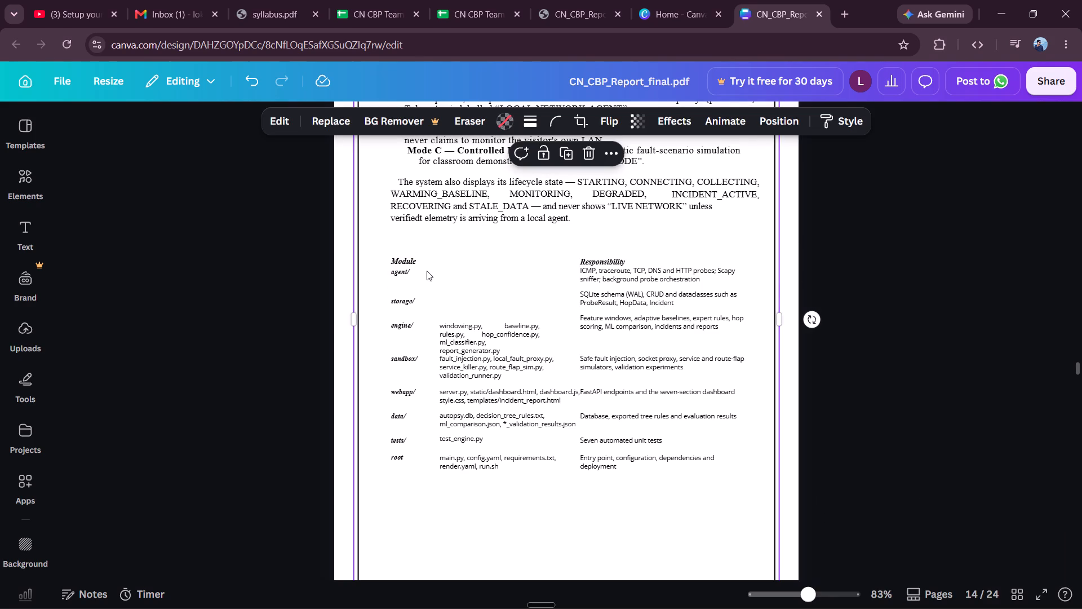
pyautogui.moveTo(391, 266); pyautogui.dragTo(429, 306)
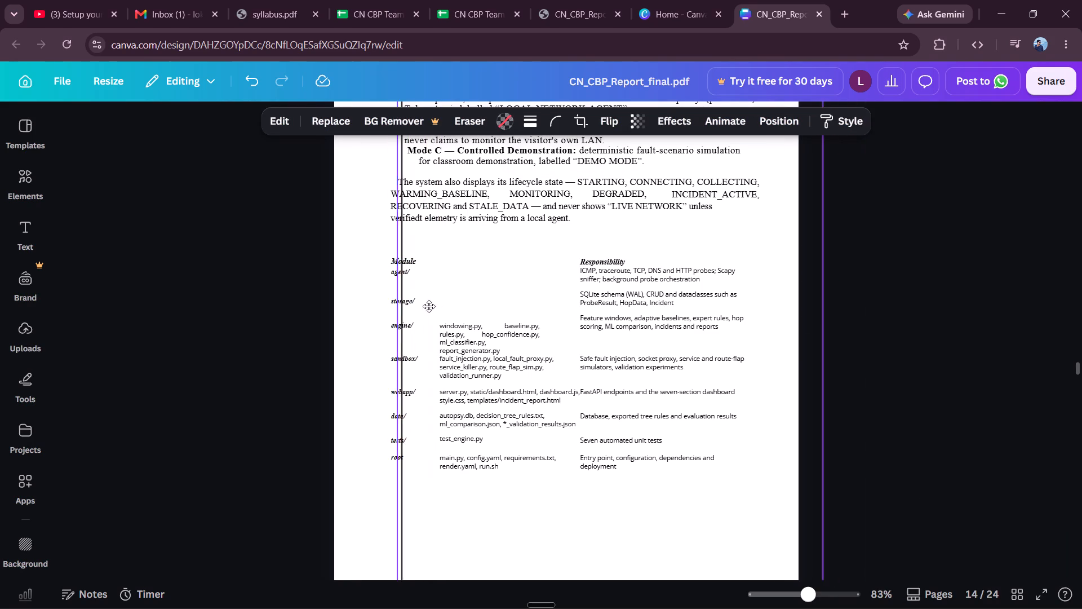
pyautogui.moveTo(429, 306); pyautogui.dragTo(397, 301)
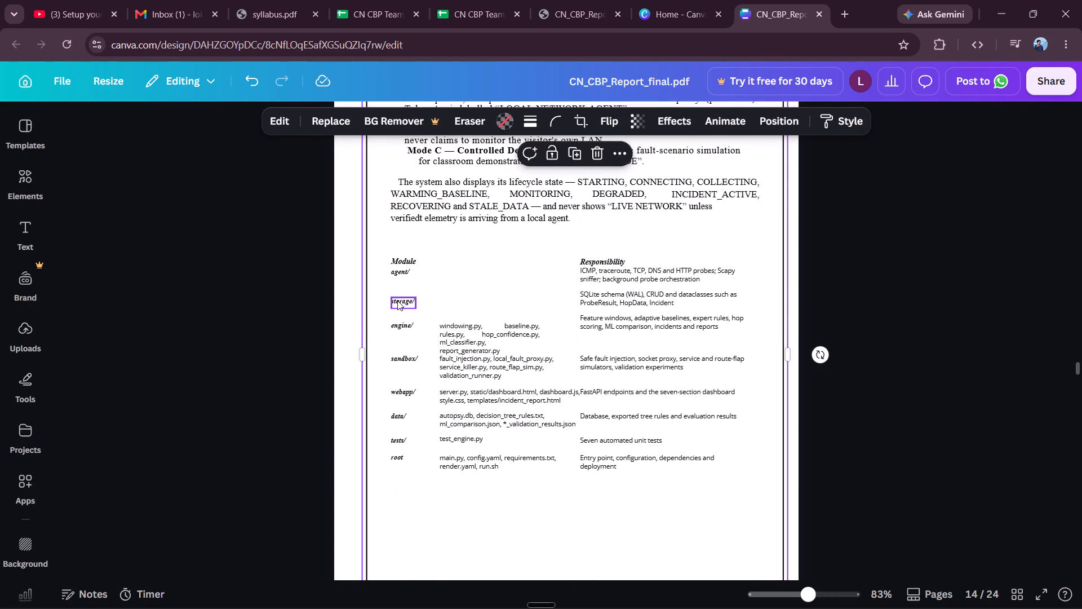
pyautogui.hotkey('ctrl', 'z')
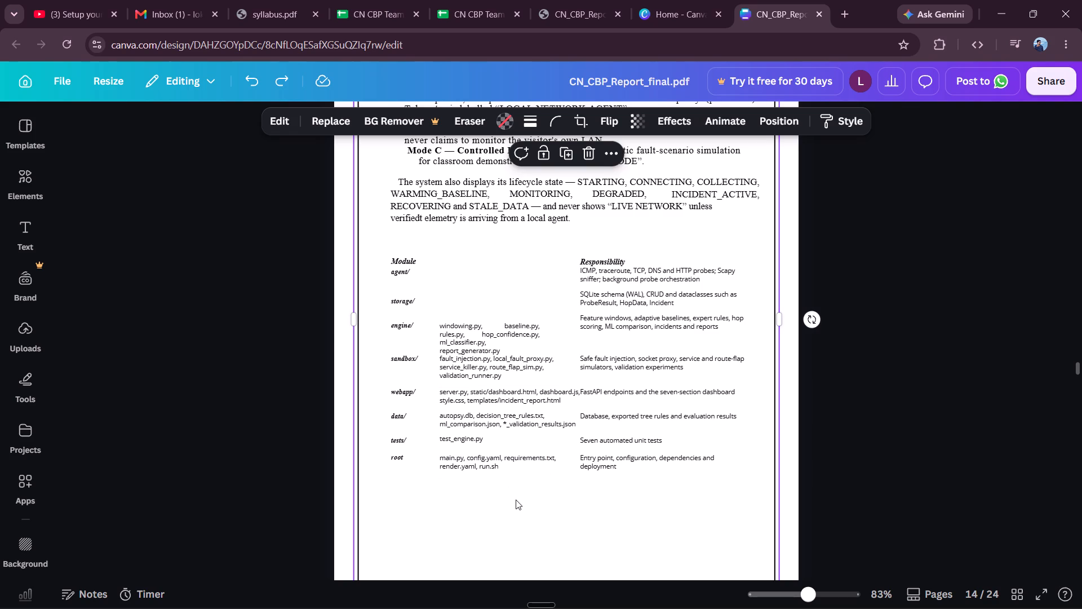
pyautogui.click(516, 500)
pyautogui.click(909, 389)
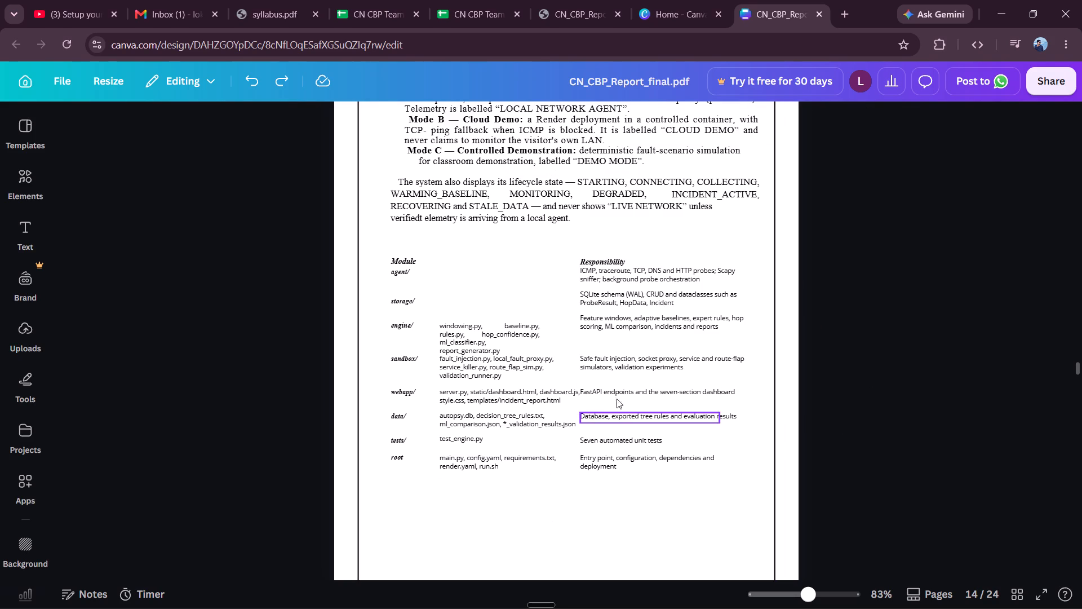
# Delete the Responsibility header block with its first three descriptions, and the sandbox row's description.
pyautogui.click(611, 362)
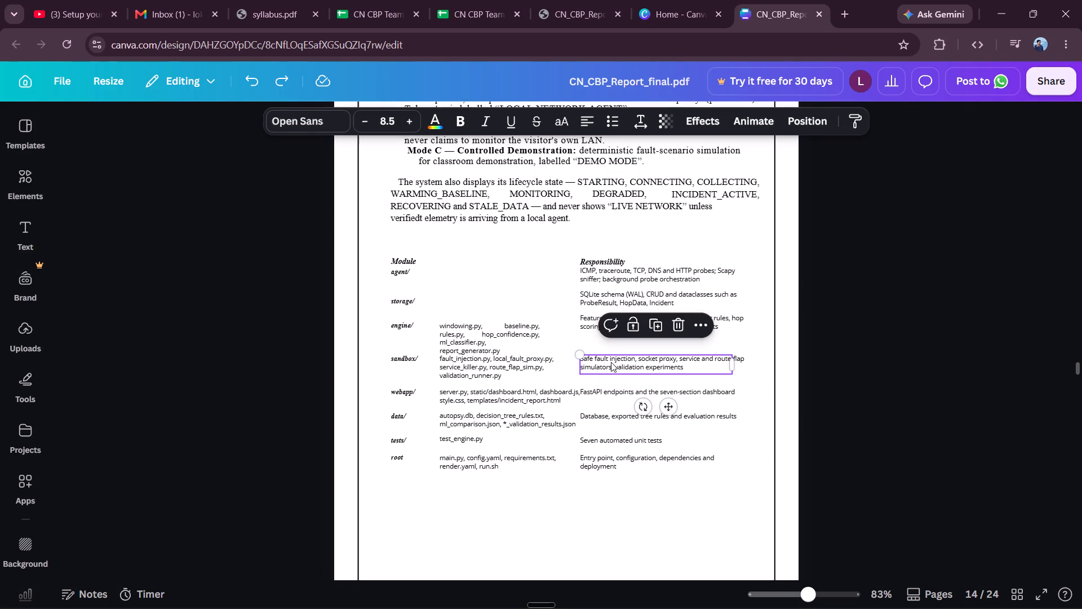
pyautogui.click(580, 318)
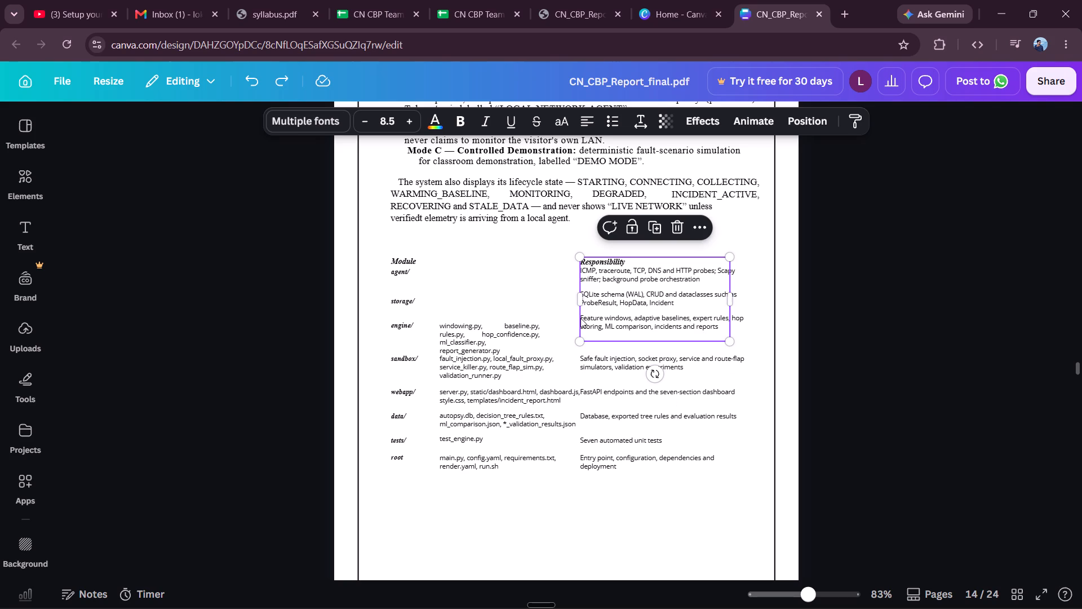
pyautogui.press('Delete')
pyautogui.click(611, 373)
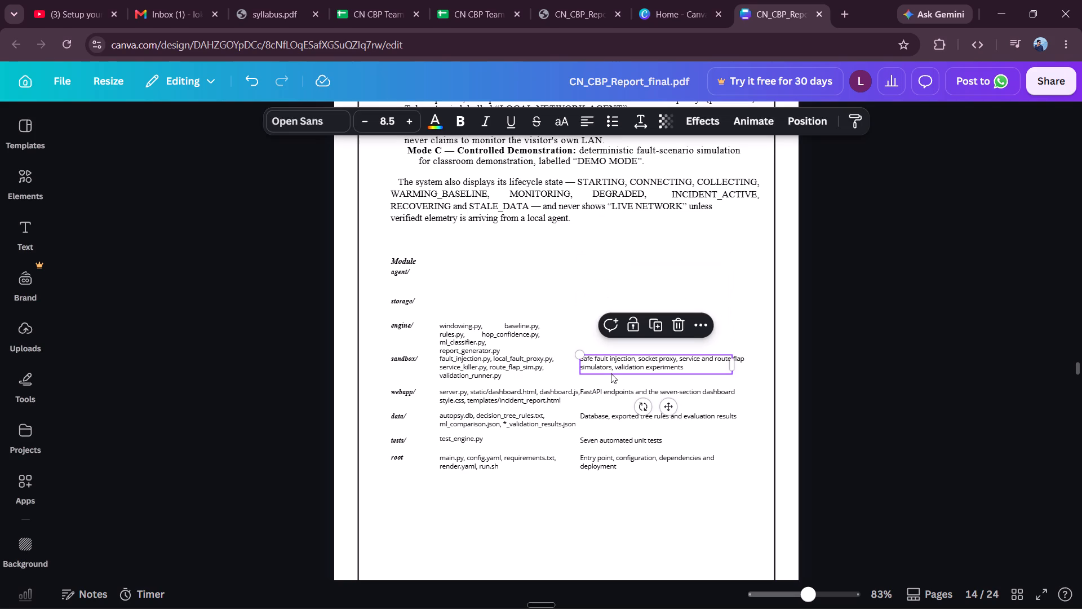
pyautogui.press('Delete')
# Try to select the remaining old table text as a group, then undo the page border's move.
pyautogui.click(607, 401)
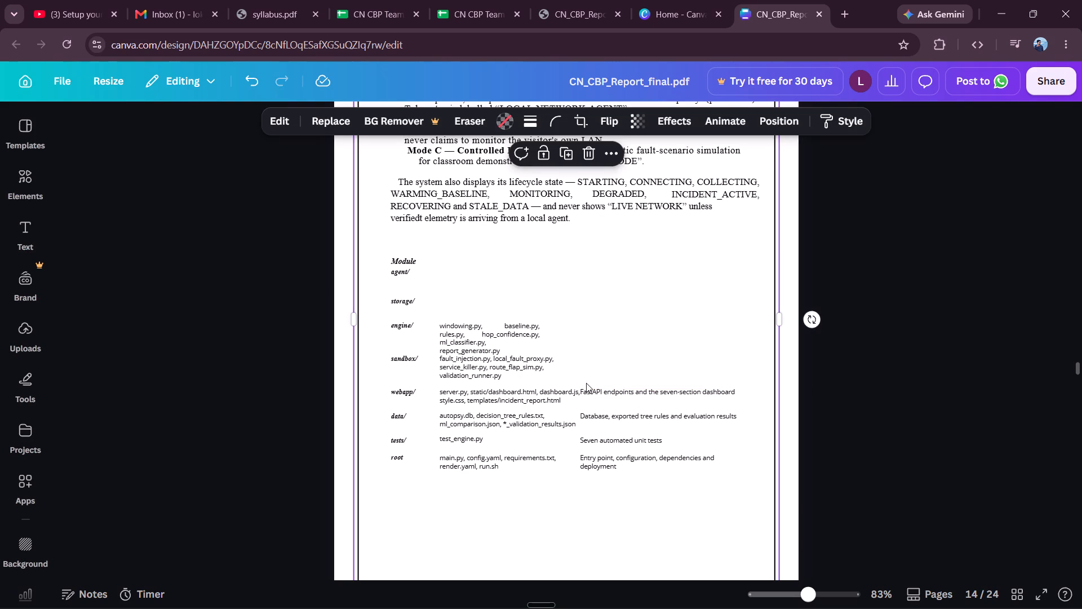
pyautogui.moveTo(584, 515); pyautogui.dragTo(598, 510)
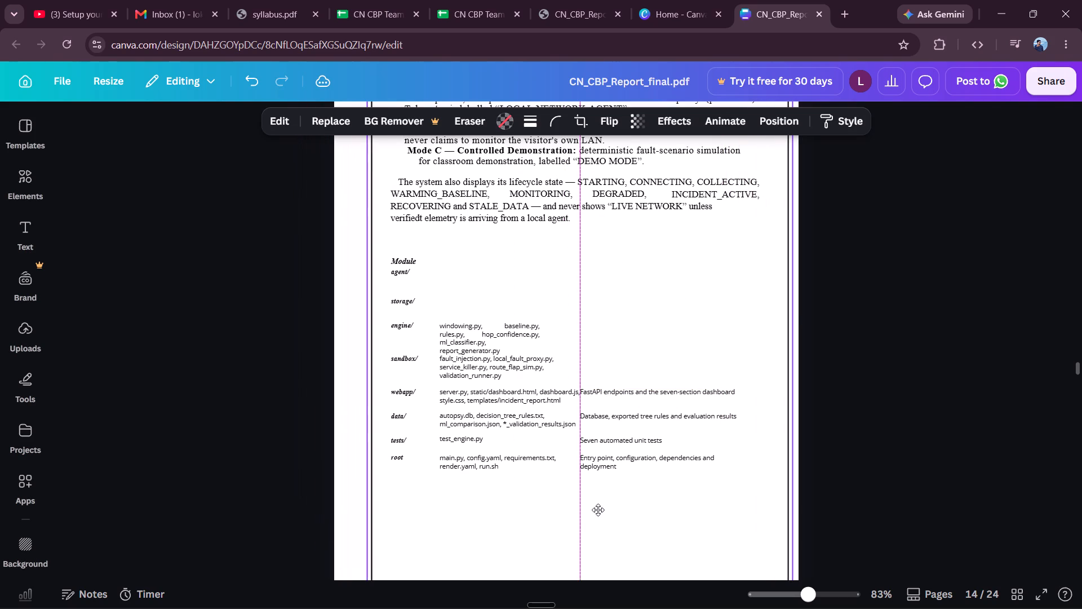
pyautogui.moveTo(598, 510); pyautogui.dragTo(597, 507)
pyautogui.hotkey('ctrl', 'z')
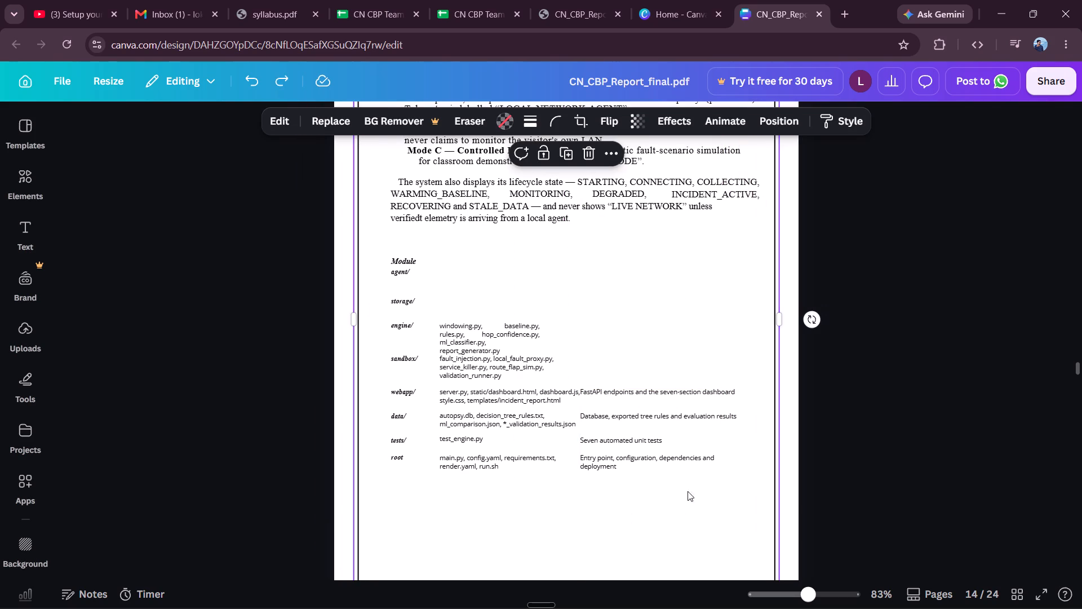
# Delete the old table's Module column labels from the Module header block through storage/, engine/, sandbox/, webapp/ and data/.
pyautogui.click(399, 270)
pyautogui.click(427, 228)
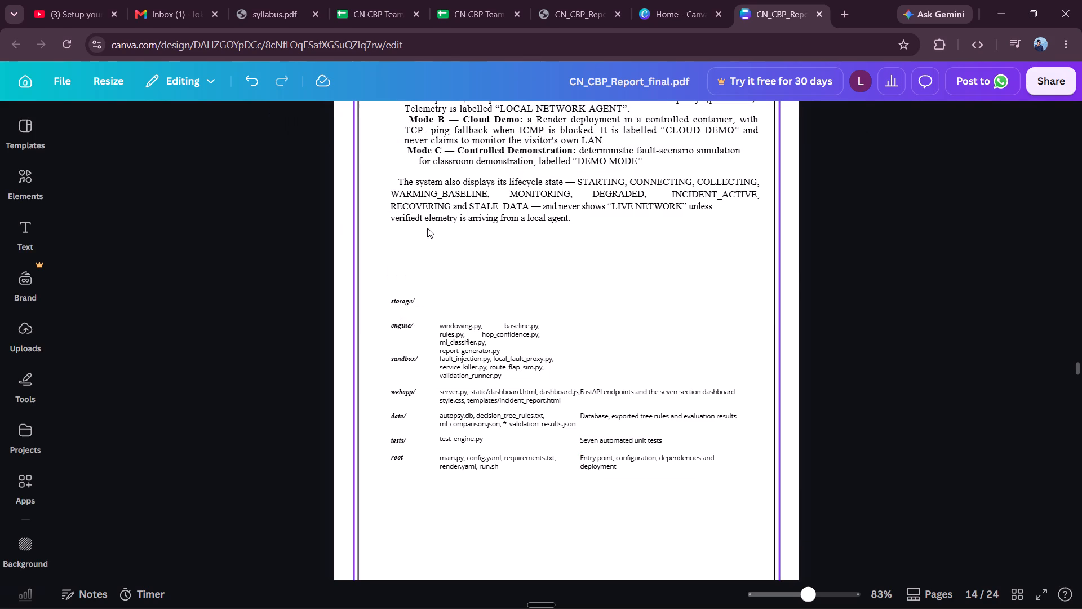
pyautogui.click(406, 306)
pyautogui.click(425, 267)
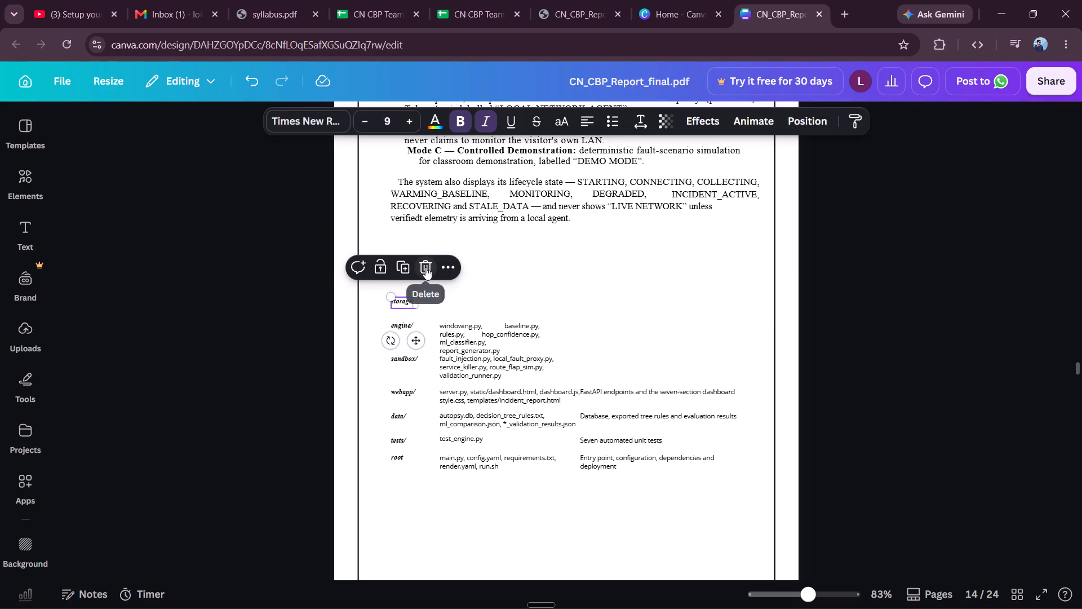
pyautogui.moveTo(400, 334); pyautogui.dragTo(403, 324)
pyautogui.click(403, 324)
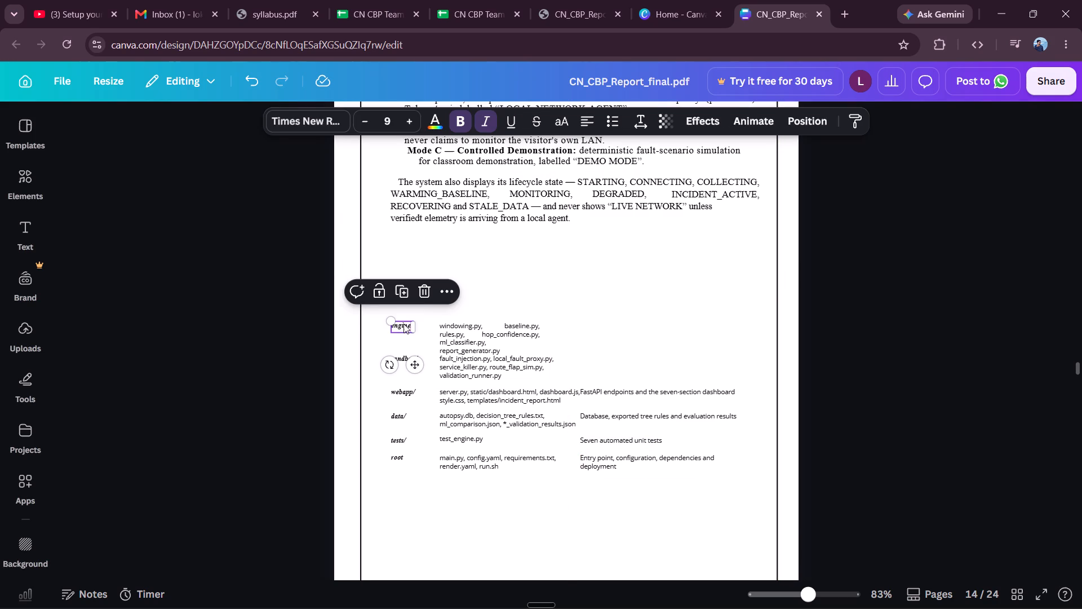
pyautogui.click(430, 293)
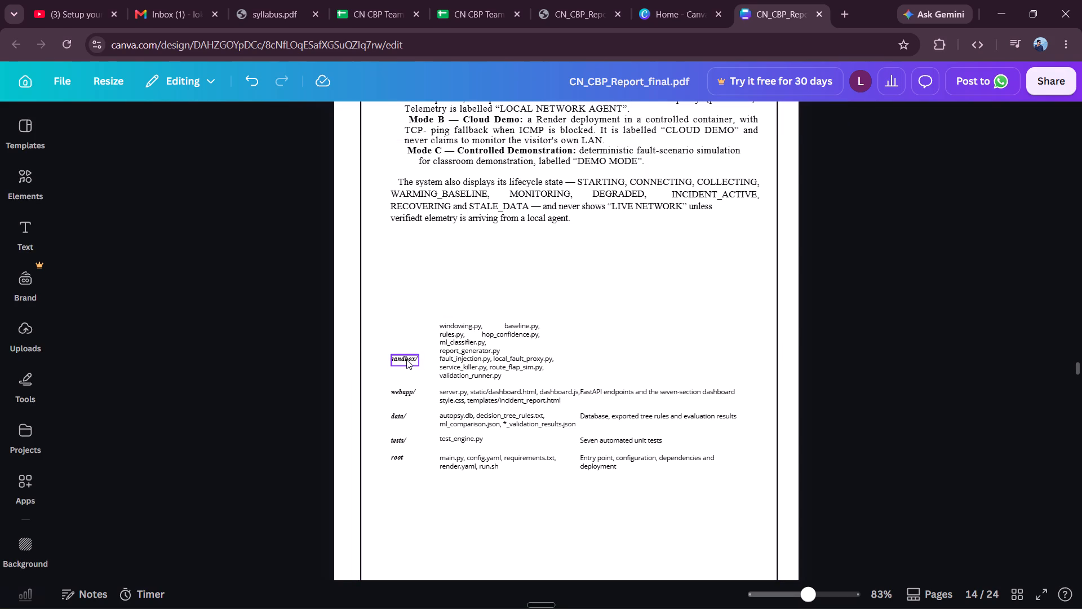
pyautogui.click(406, 359)
pyautogui.click(425, 328)
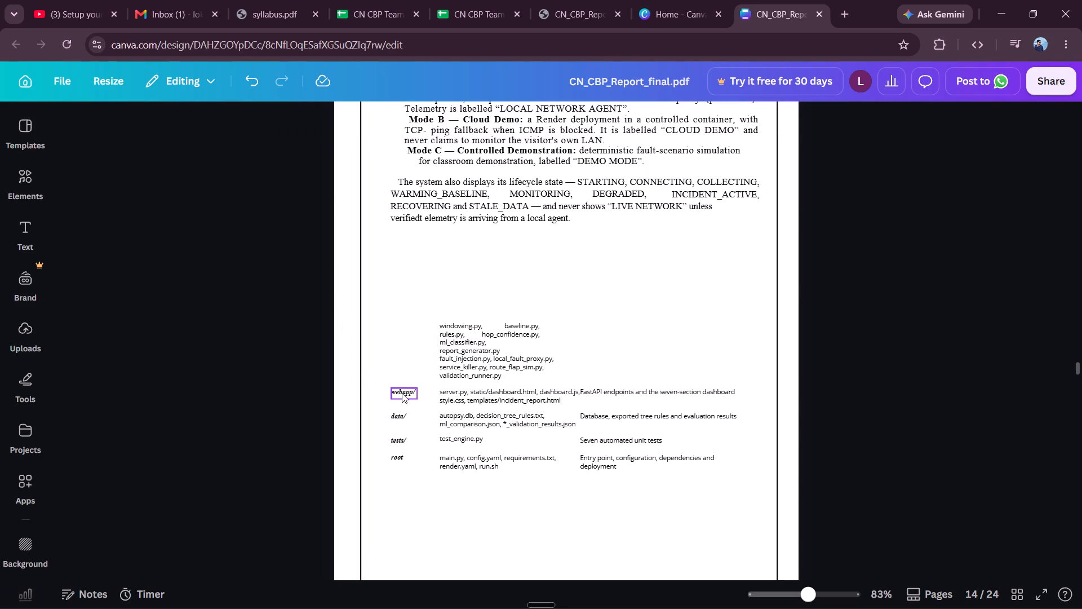
pyautogui.click(402, 394)
pyautogui.click(429, 353)
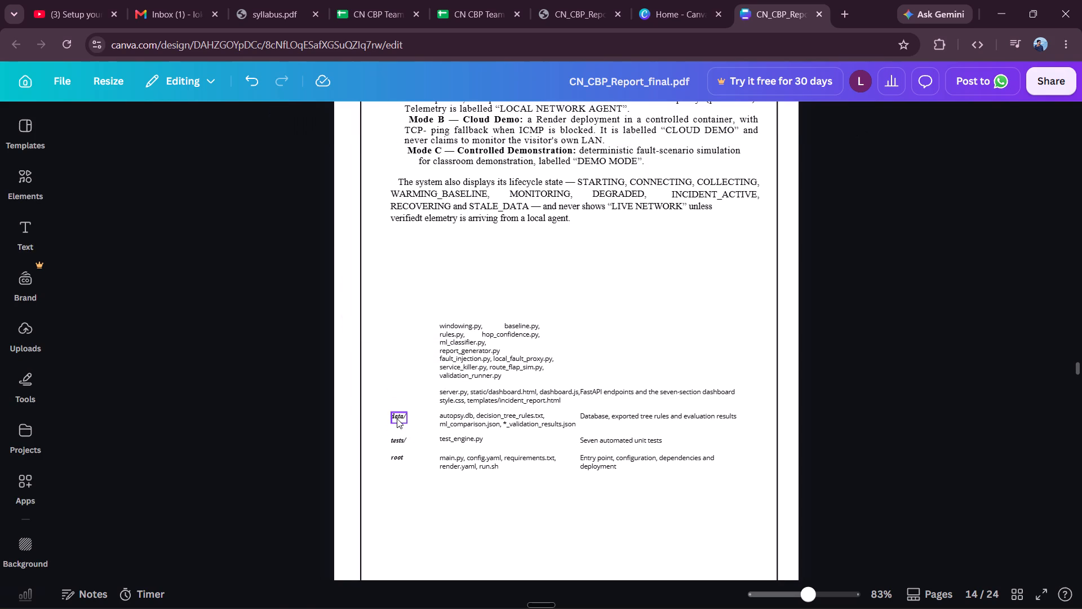
pyautogui.click(397, 418)
pyautogui.click(415, 379)
# Delete the old table's remaining Key Files text from windowing.py through test_engine.py, along with the tests/ label.
pyautogui.moveTo(395, 443); pyautogui.dragTo(447, 373)
pyautogui.click(469, 379)
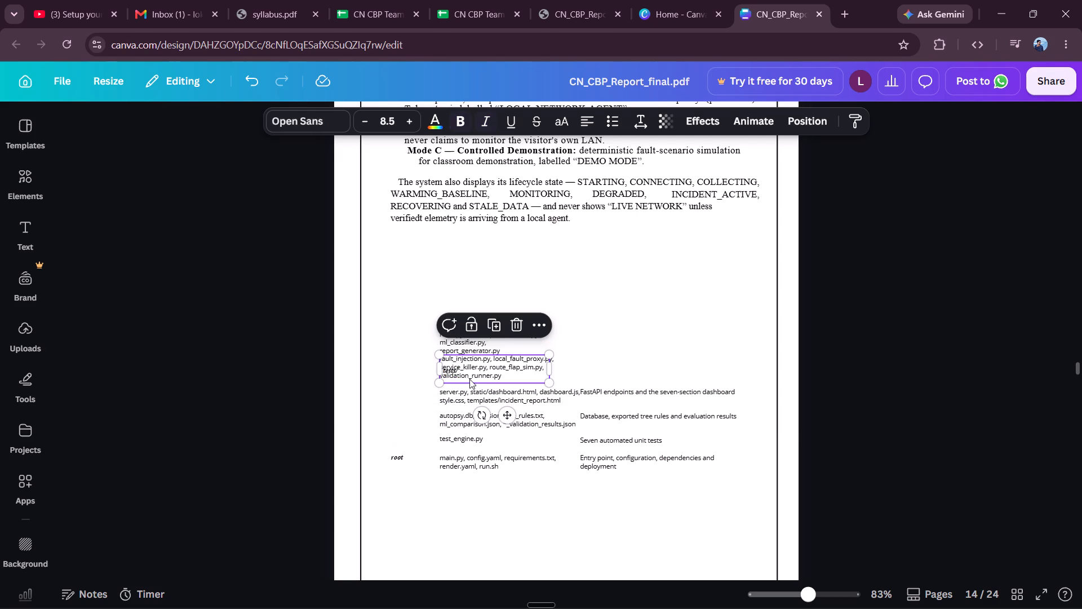
pyautogui.click(520, 329)
pyautogui.click(471, 346)
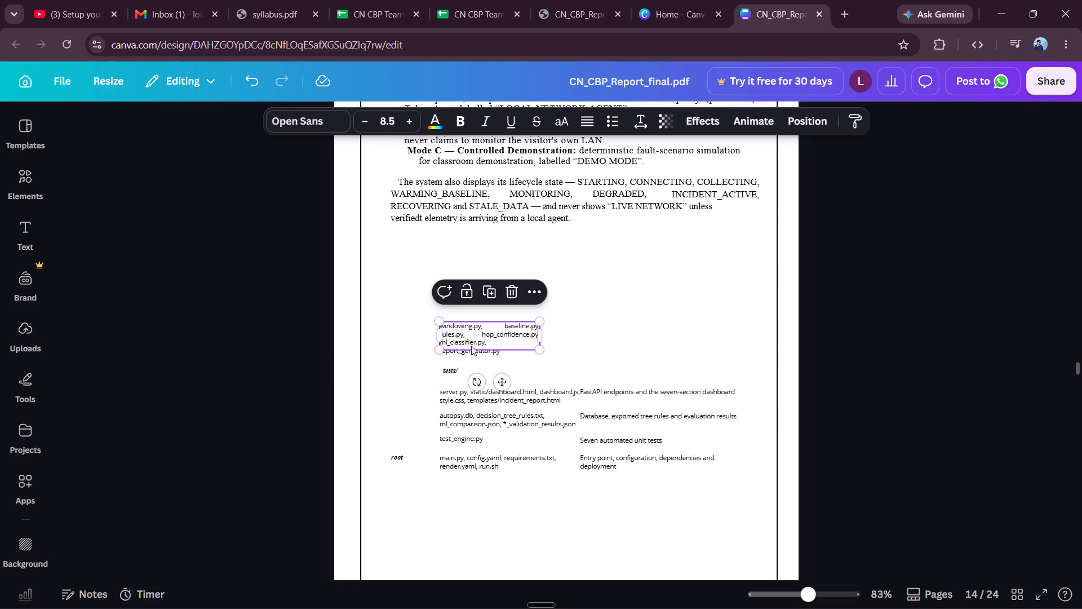
pyautogui.click(510, 293)
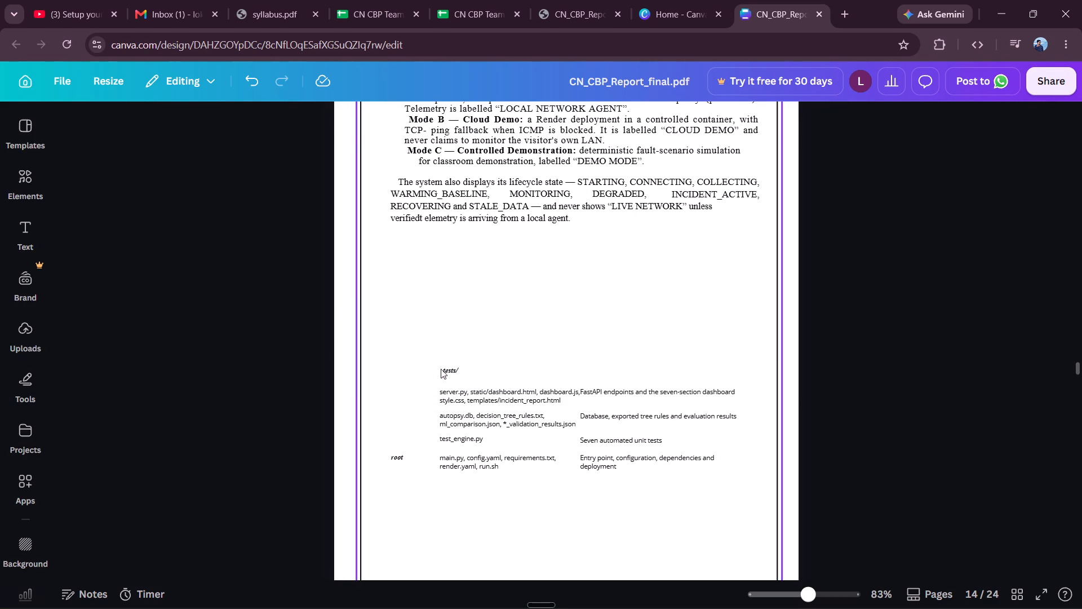
pyautogui.click(451, 374)
pyautogui.click(471, 335)
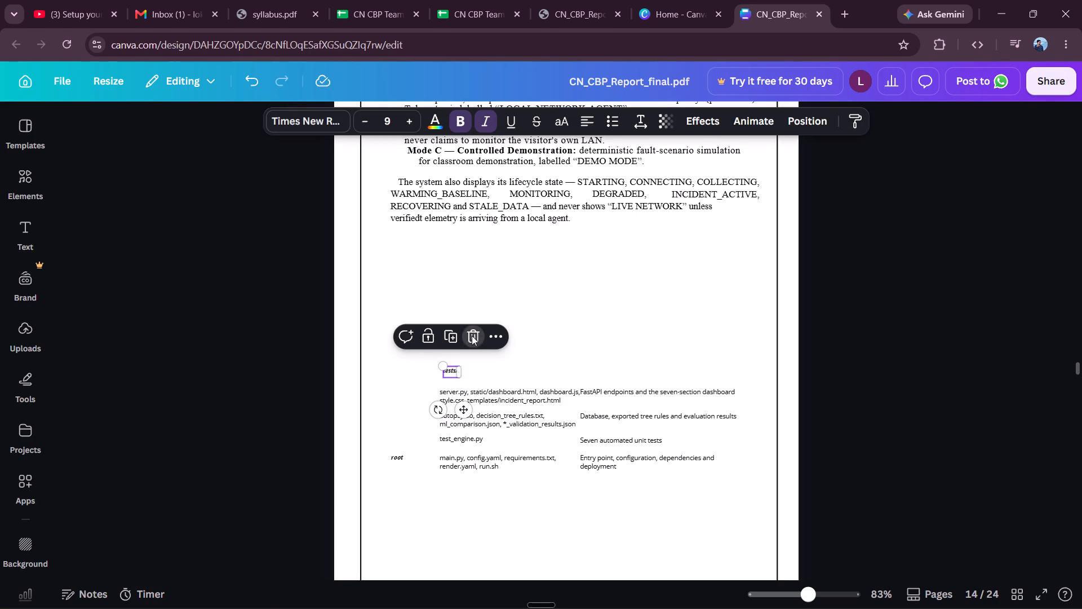
pyautogui.click(477, 404)
pyautogui.click(520, 352)
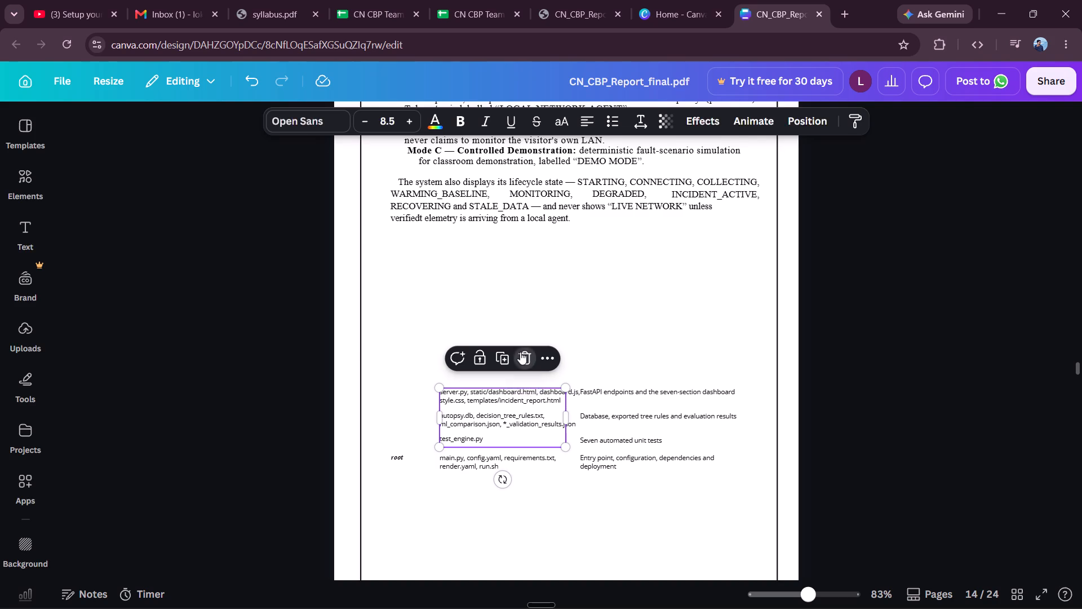
# Delete the old Responsibility descriptions for the FastAPI endpoints, the database and evaluation results, and the entry point and deployment.
pyautogui.click(621, 403)
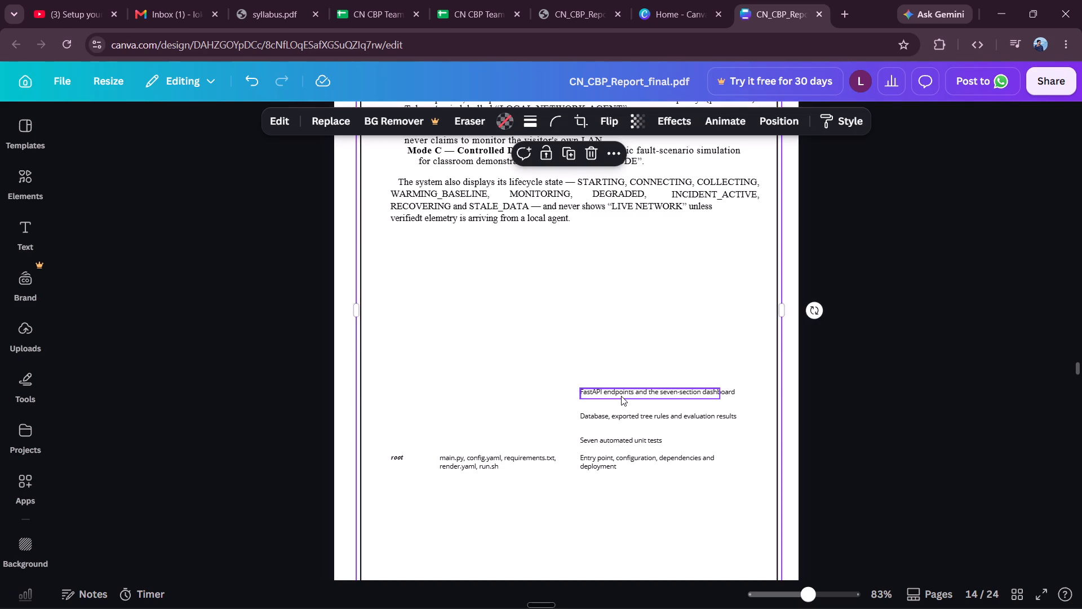
pyautogui.click(621, 396)
pyautogui.click(667, 364)
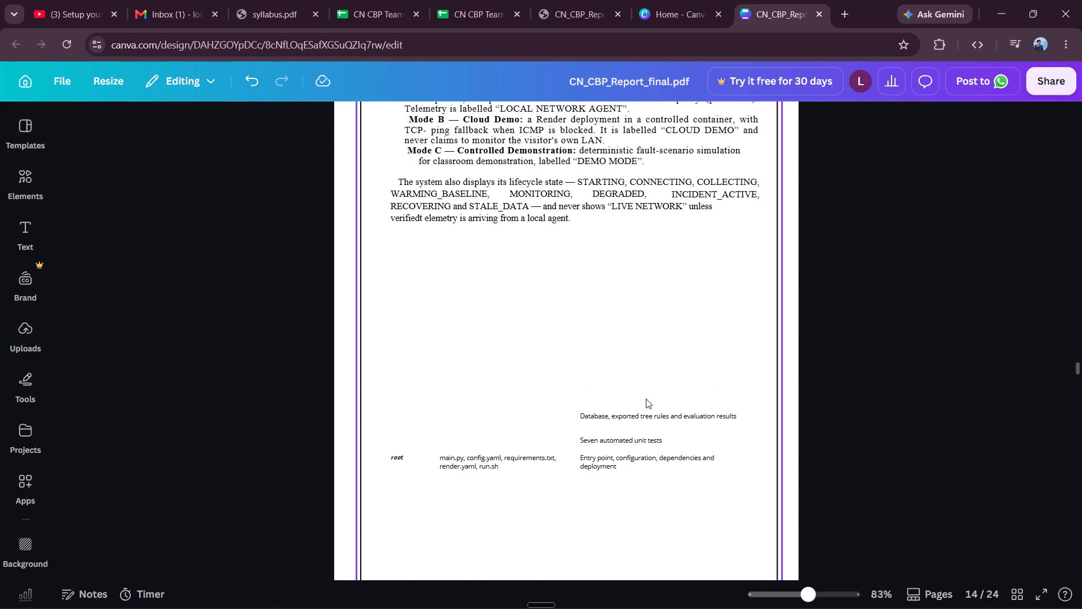
pyautogui.click(635, 414)
pyautogui.click(668, 378)
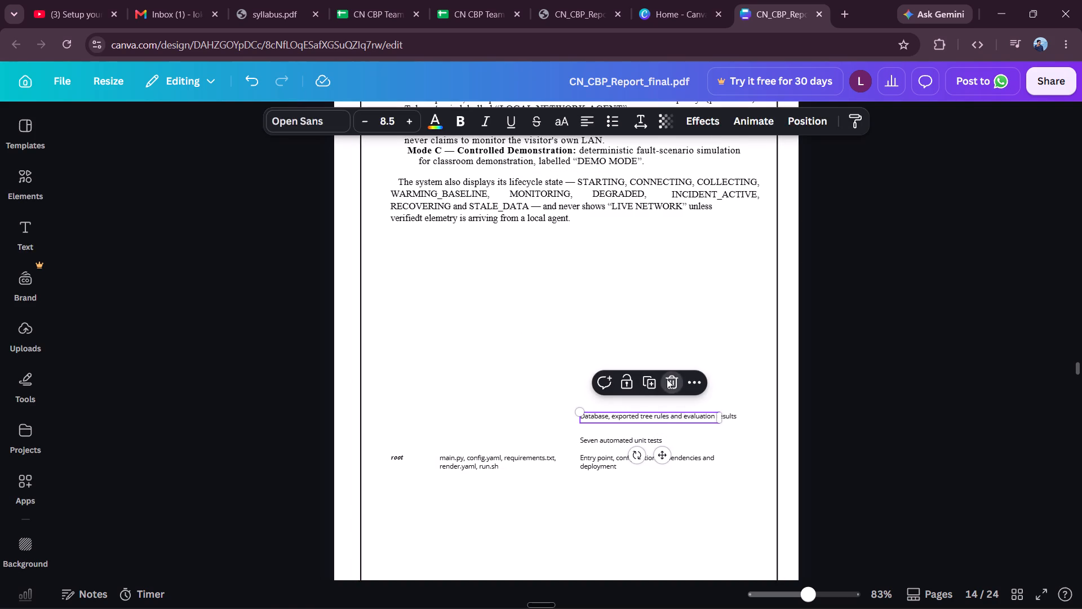
pyautogui.click(613, 443)
pyautogui.moveTo(638, 407); pyautogui.dragTo(622, 439)
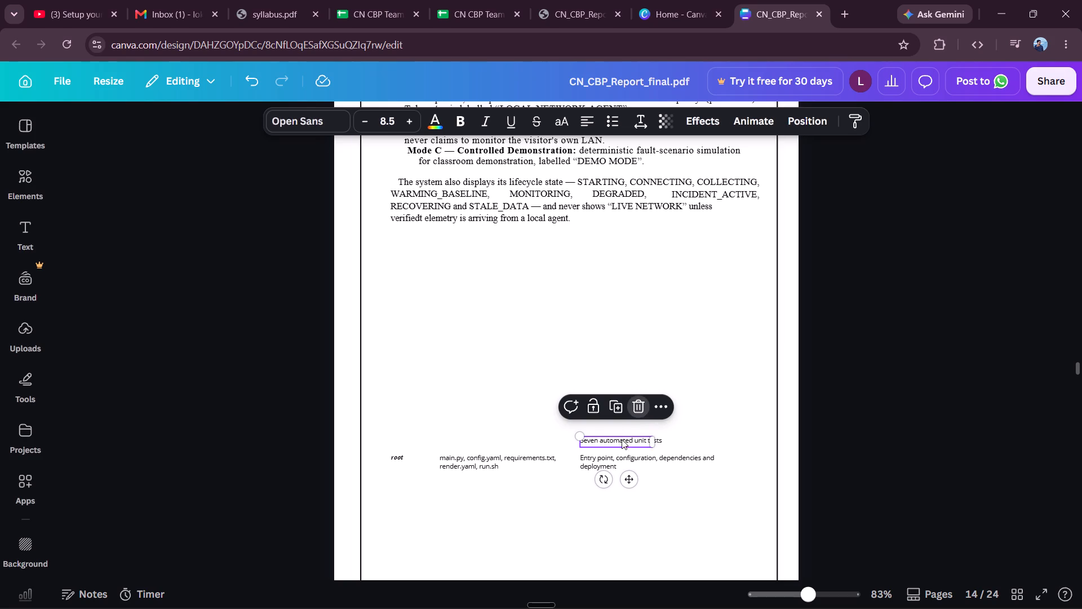
pyautogui.moveTo(622, 439); pyautogui.dragTo(615, 452)
pyautogui.click(614, 453)
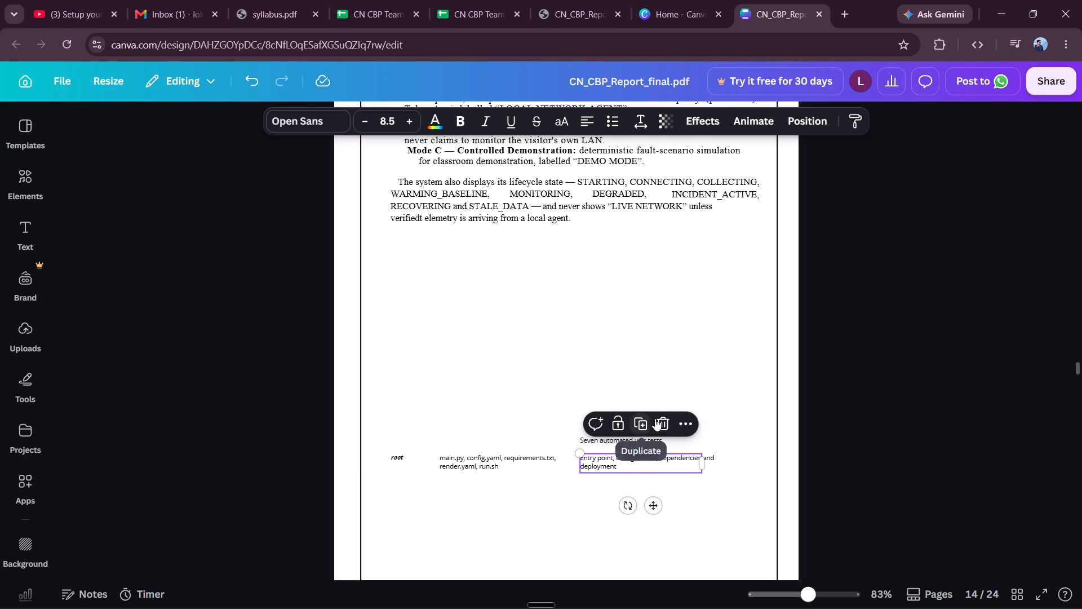
pyautogui.click(667, 416)
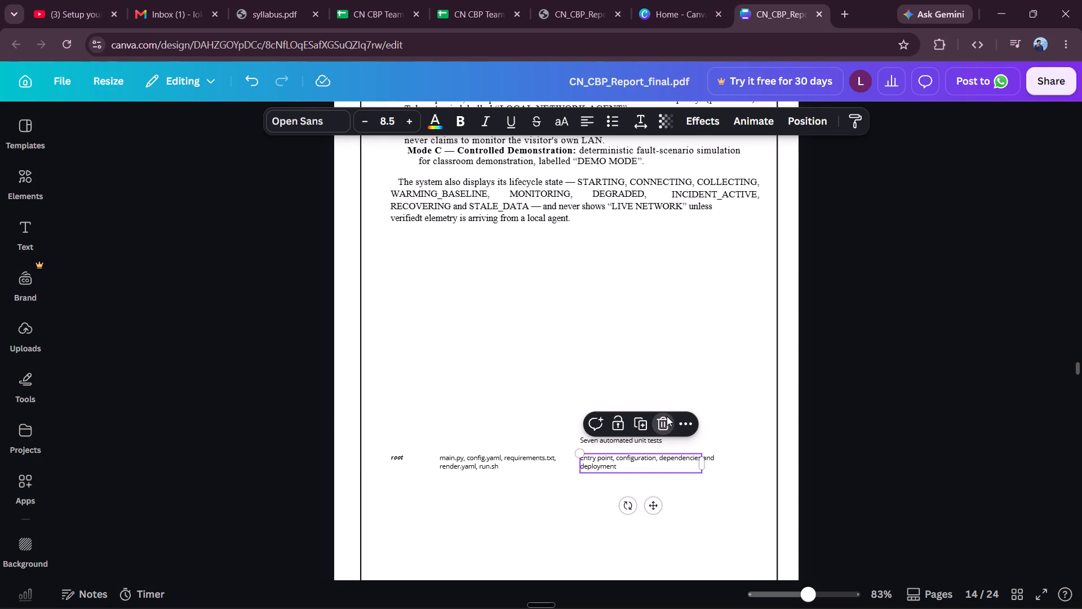
# Paste the clean Module, Key Files and Responsibility table onto page 14 and move it below the lifecycle state paragraph.
pyautogui.hotkey('ctrl', 'v')
pyautogui.moveTo(651, 362); pyautogui.dragTo(682, 425)
pyautogui.click(879, 404)
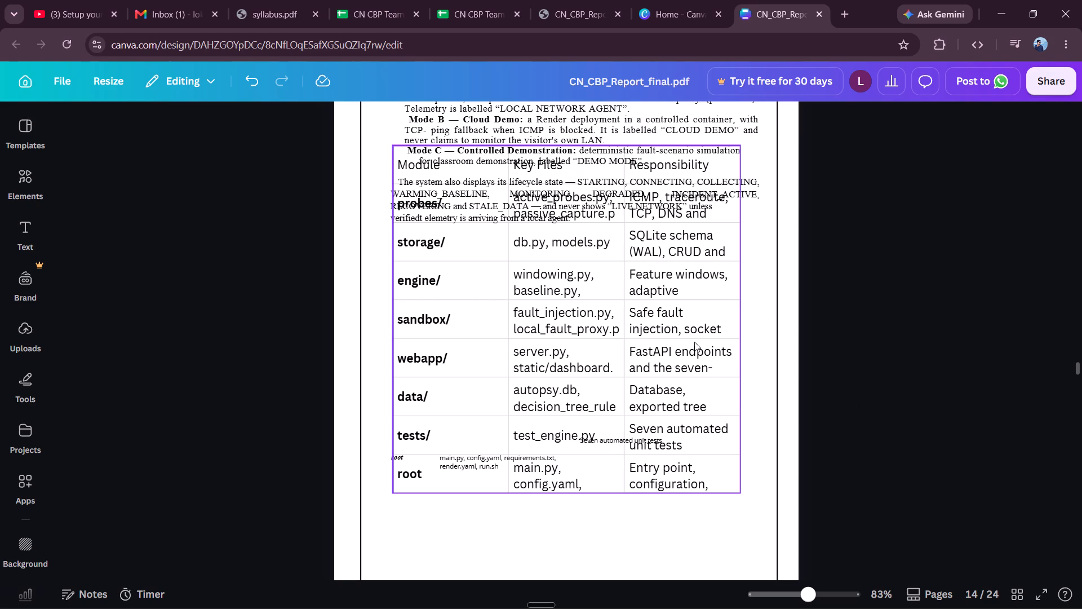
pyautogui.moveTo(694, 342); pyautogui.dragTo(722, 408)
pyautogui.click(808, 404)
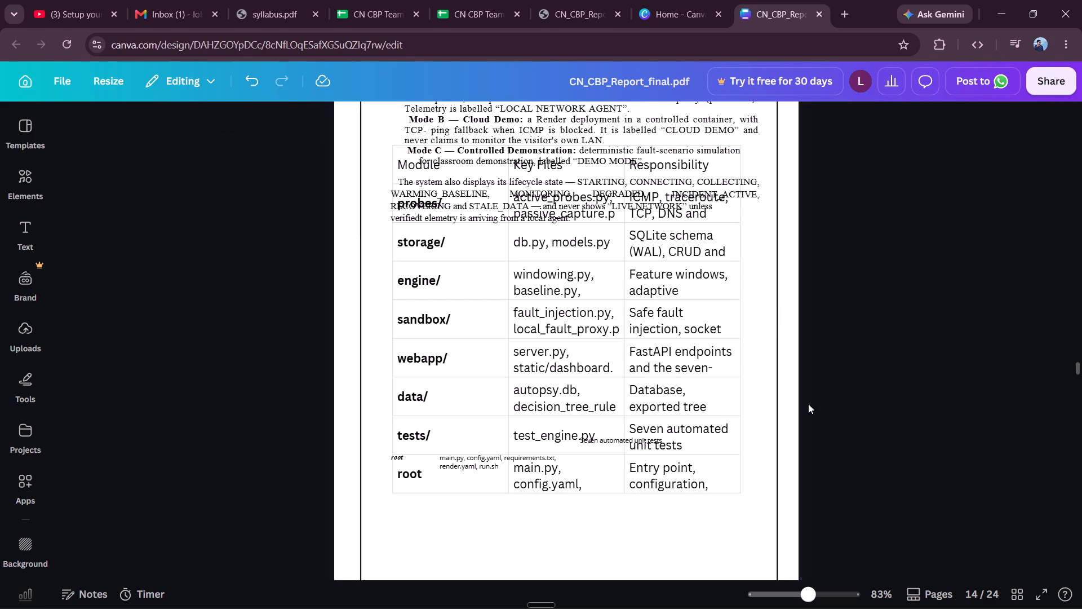
pyautogui.click(565, 169)
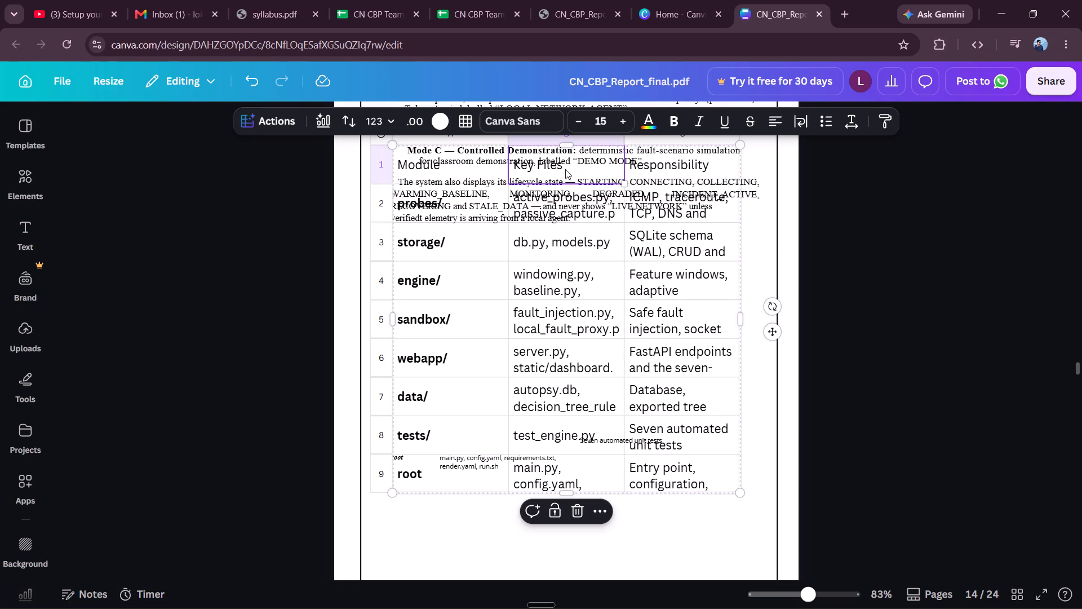
pyautogui.moveTo(695, 343); pyautogui.dragTo(722, 418)
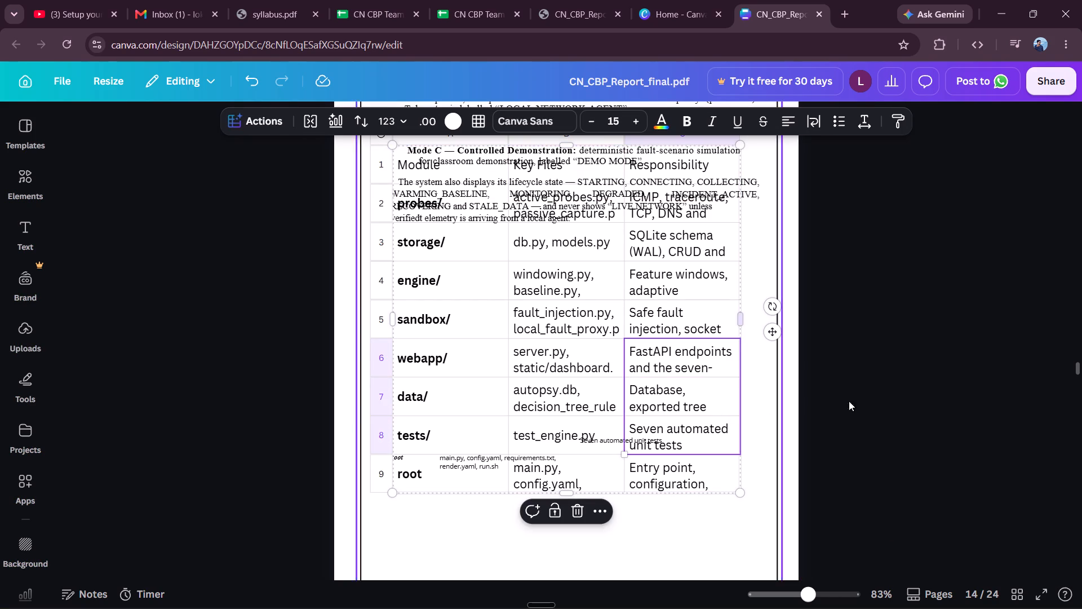
pyautogui.click(889, 400)
pyautogui.click(704, 321)
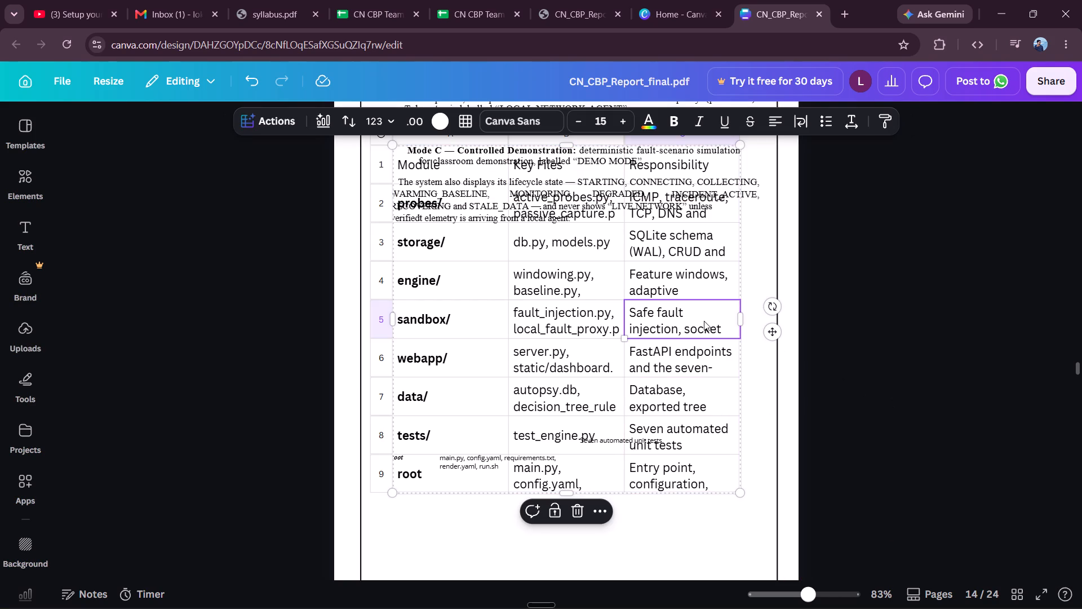
pyautogui.moveTo(776, 329); pyautogui.dragTo(777, 373)
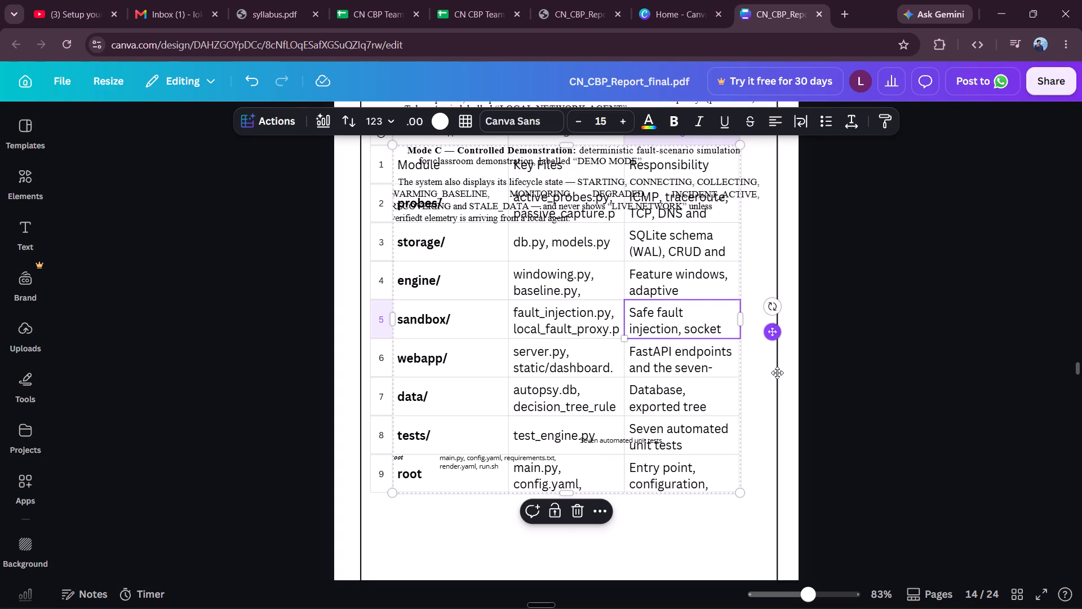
pyautogui.moveTo(777, 373); pyautogui.dragTo(774, 372)
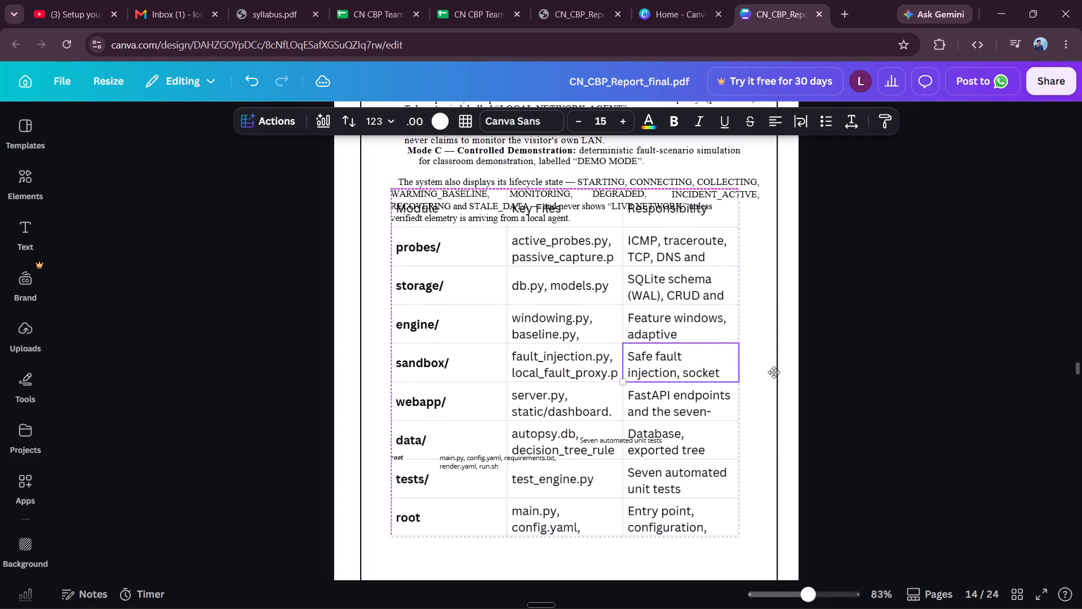
pyautogui.moveTo(774, 372); pyautogui.dragTo(774, 404)
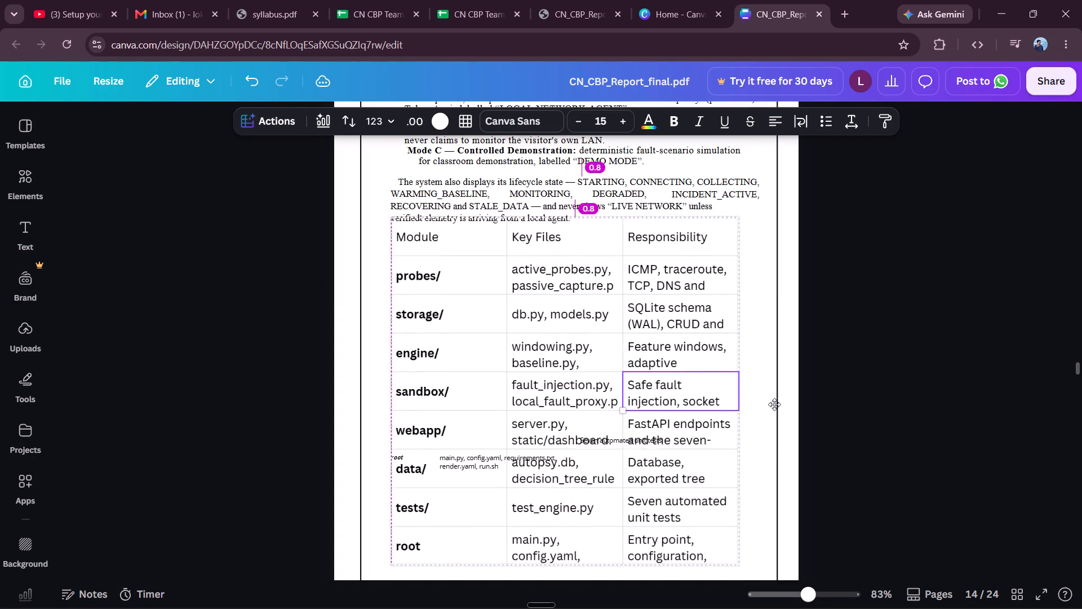
pyautogui.moveTo(774, 404); pyautogui.dragTo(773, 417)
# Resize the pasted table to span the body text width and reduce its height.
pyautogui.scroll(-1, 729, 496)
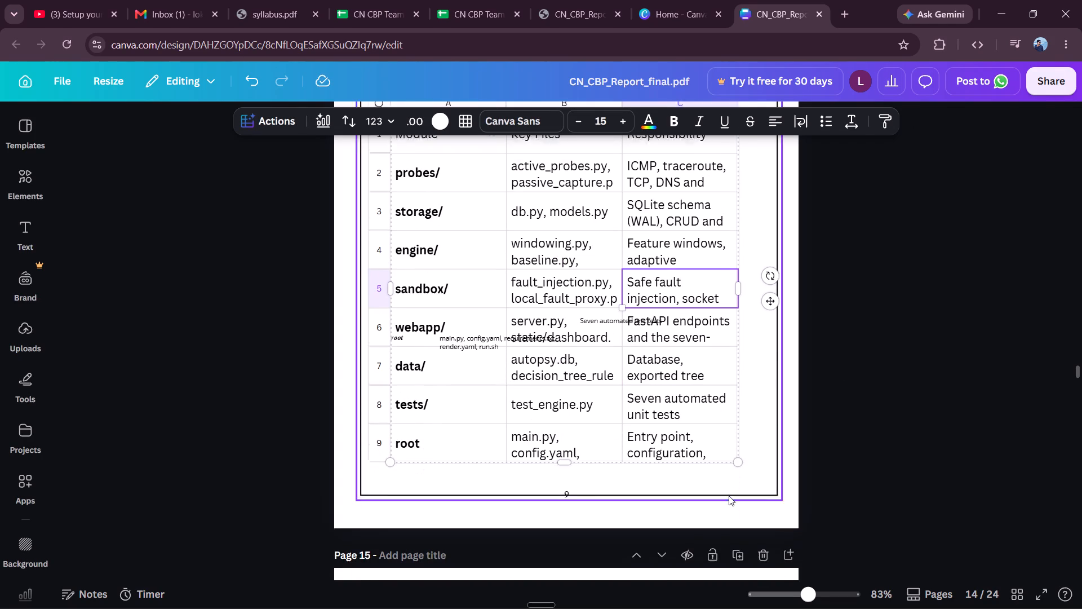
pyautogui.scroll(-1, 729, 496)
pyautogui.moveTo(737, 458); pyautogui.dragTo(716, 375)
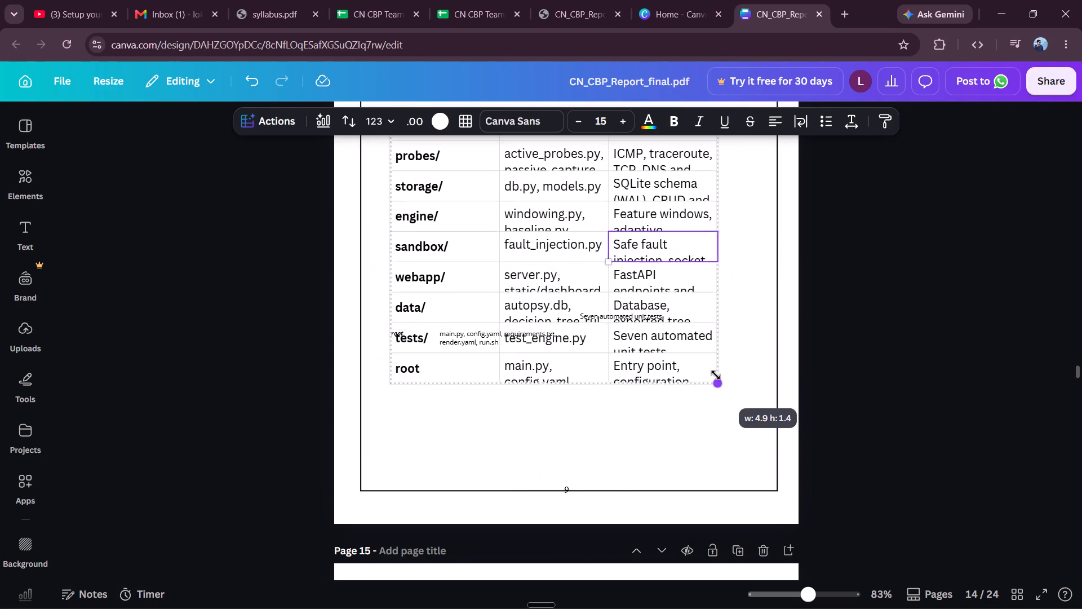
pyautogui.moveTo(716, 375); pyautogui.dragTo(757, 309)
# Check the font of the Mode C text, and set the table's probes/ cell to Times New Roman.
pyautogui.scroll(2, 715, 252)
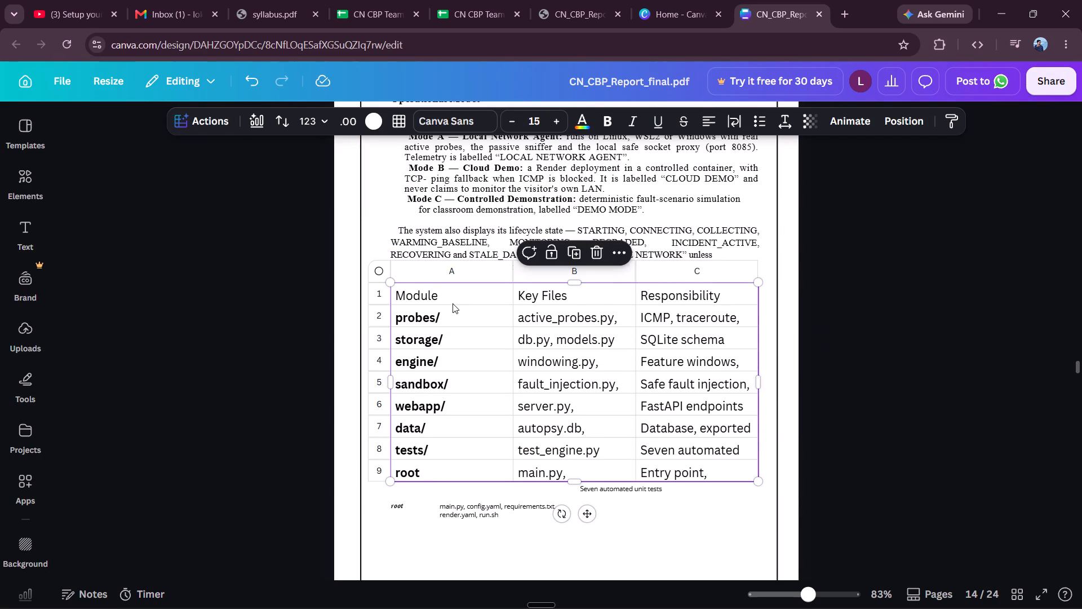
pyautogui.click(462, 192)
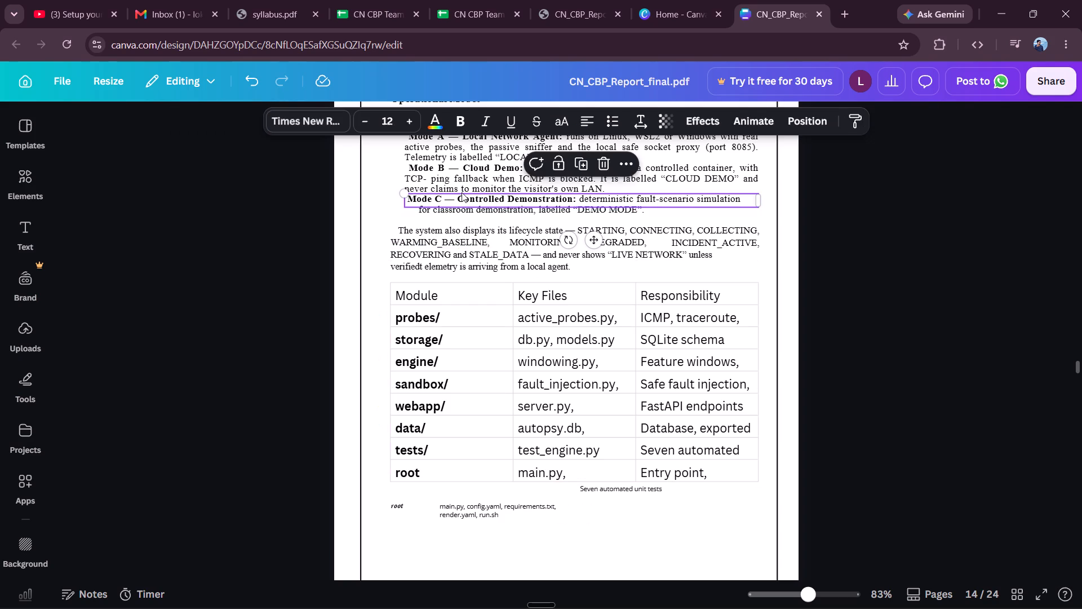
pyautogui.click(438, 319)
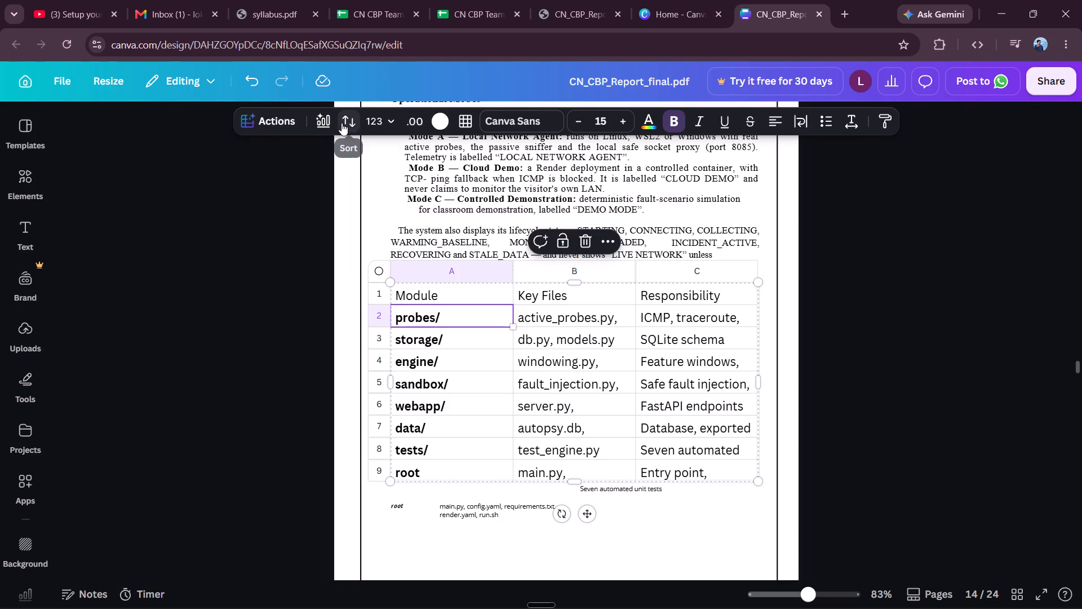
pyautogui.click(522, 119)
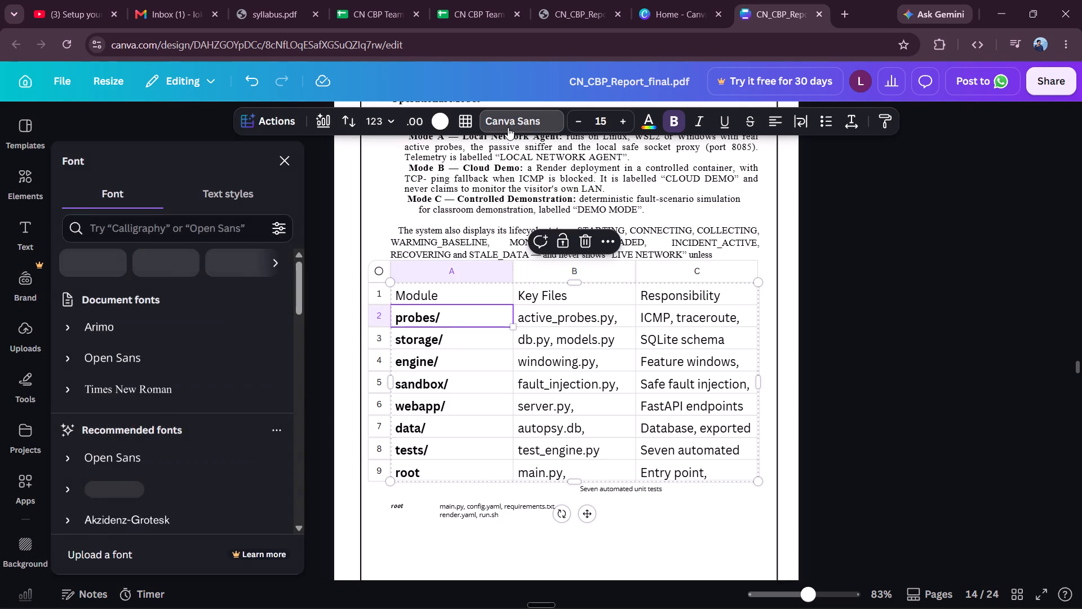
pyautogui.click(145, 395)
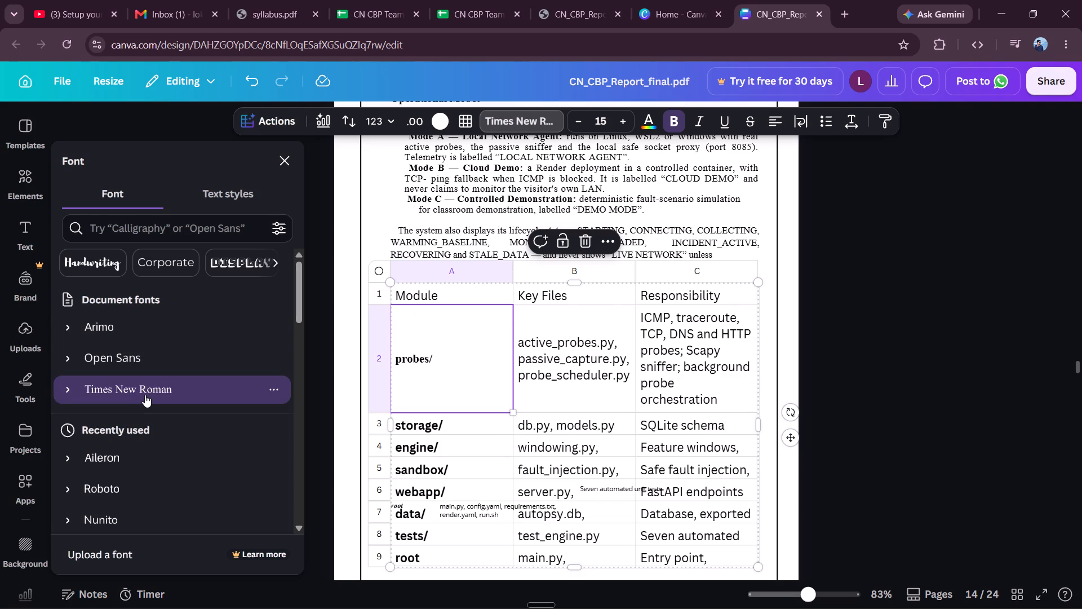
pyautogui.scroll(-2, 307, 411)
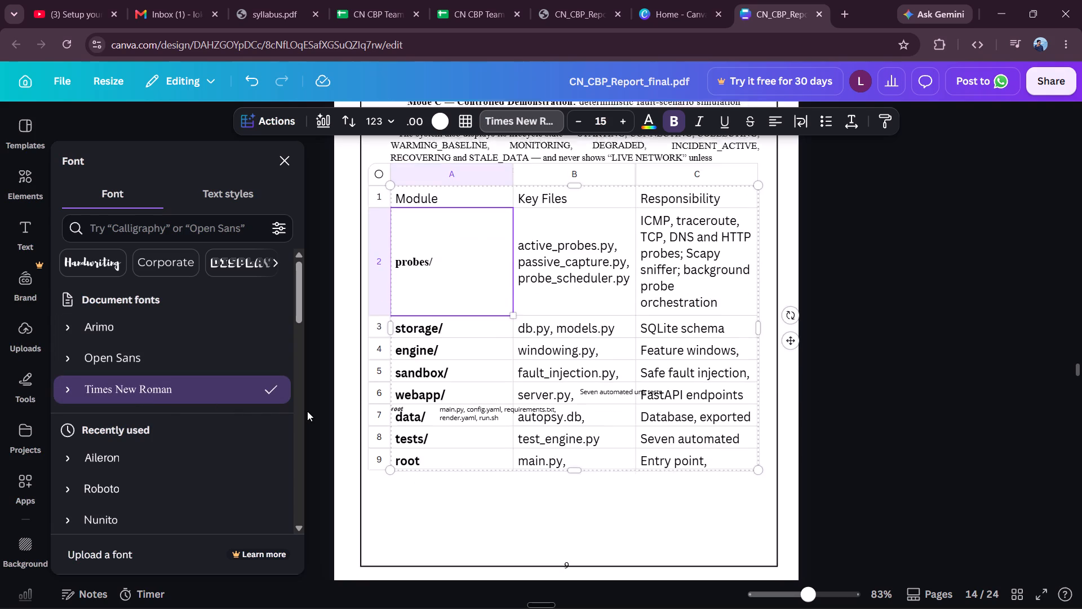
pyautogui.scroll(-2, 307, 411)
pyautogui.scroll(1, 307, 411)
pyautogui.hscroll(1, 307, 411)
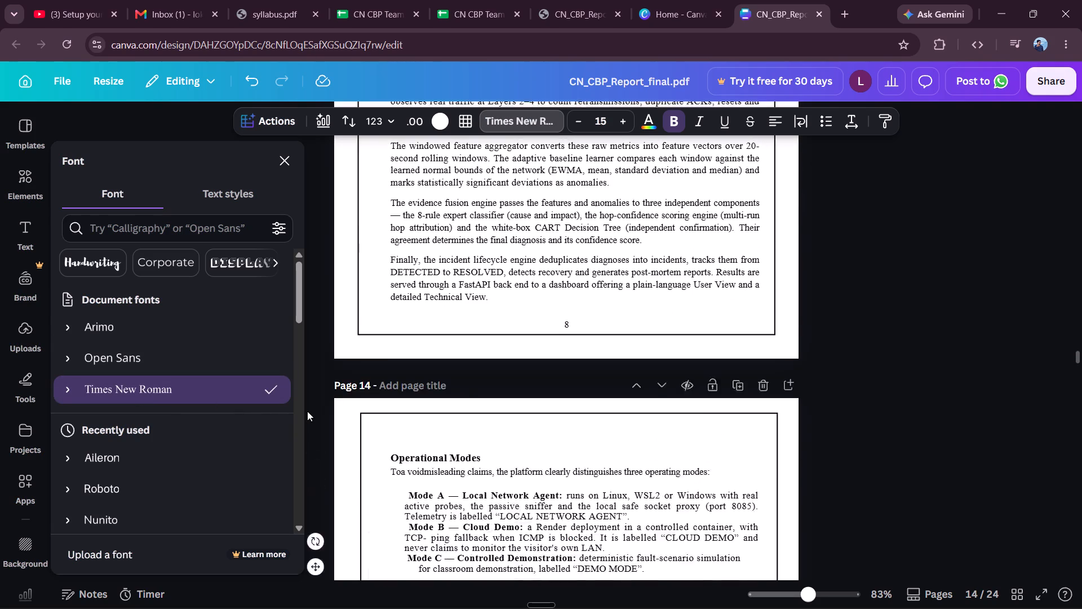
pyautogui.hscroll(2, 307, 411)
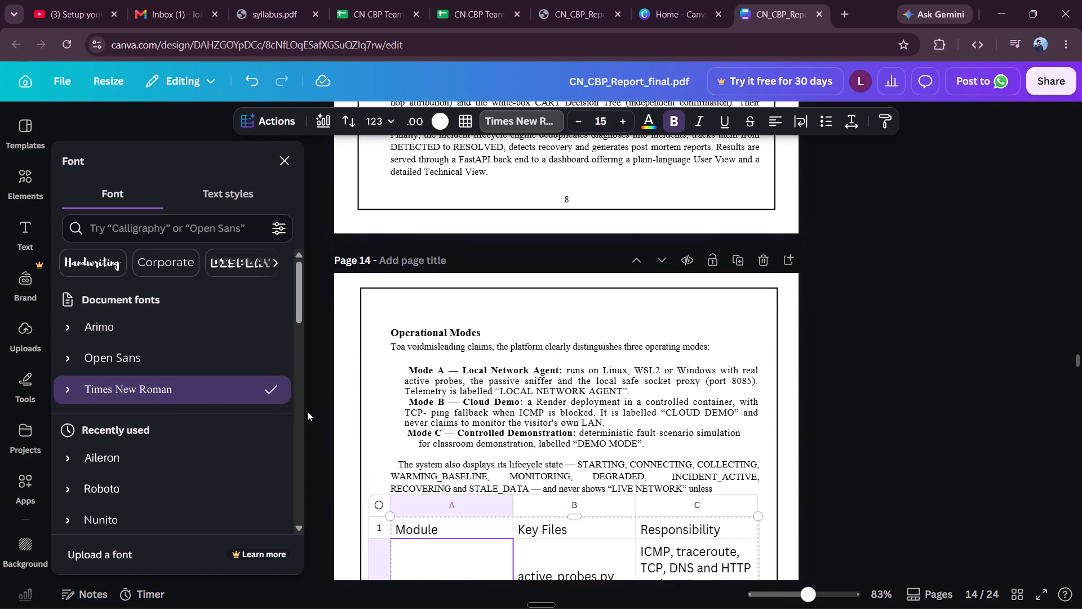
# Delete the leftover root, main.py file list and Seven automated unit tests text fragments overlapping the table on page 14.
pyautogui.hscroll(1, 307, 411)
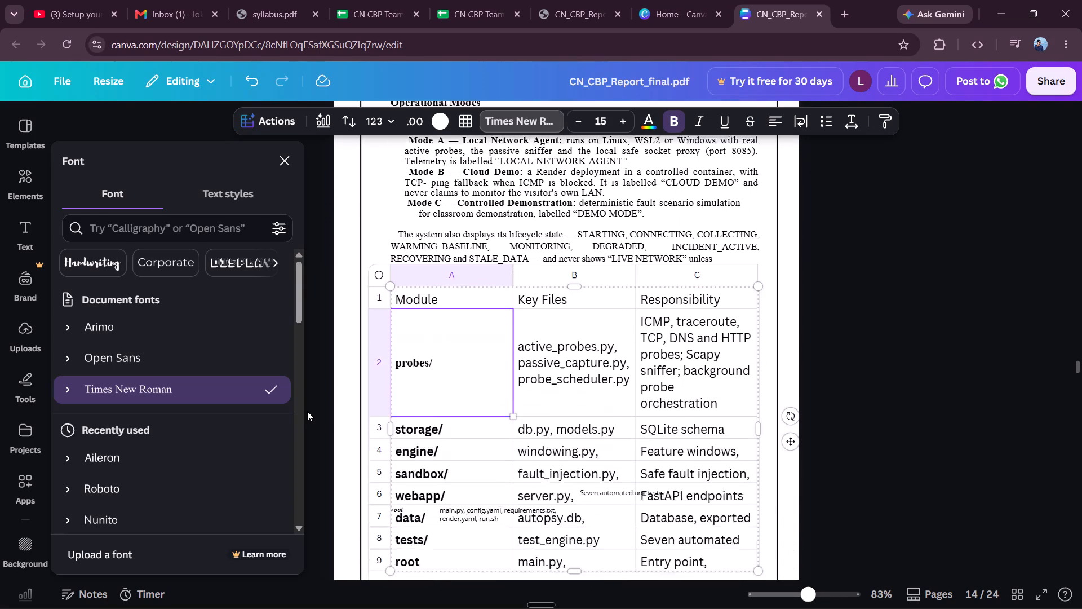
pyautogui.hscroll(1, 307, 411)
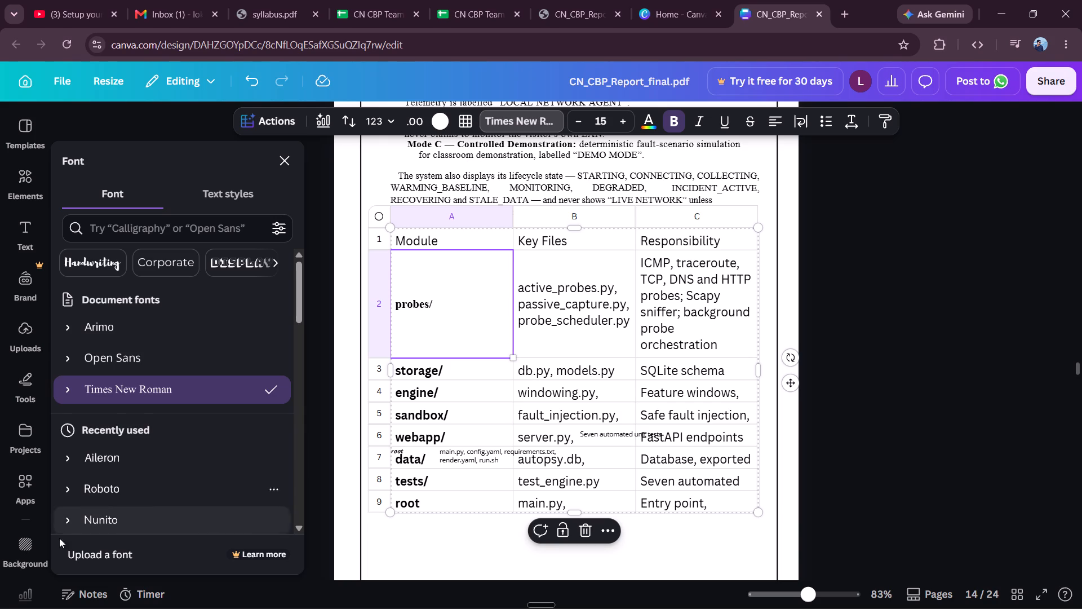
pyautogui.doubleClick(287, 158)
pyautogui.scroll(1, 540, 328)
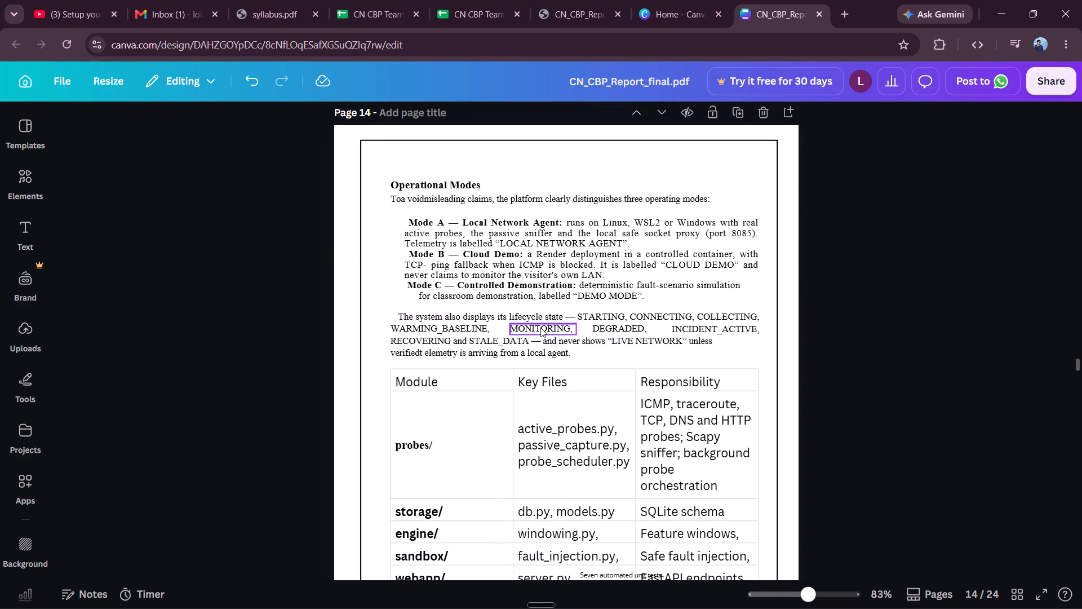
pyautogui.scroll(-1, 540, 328)
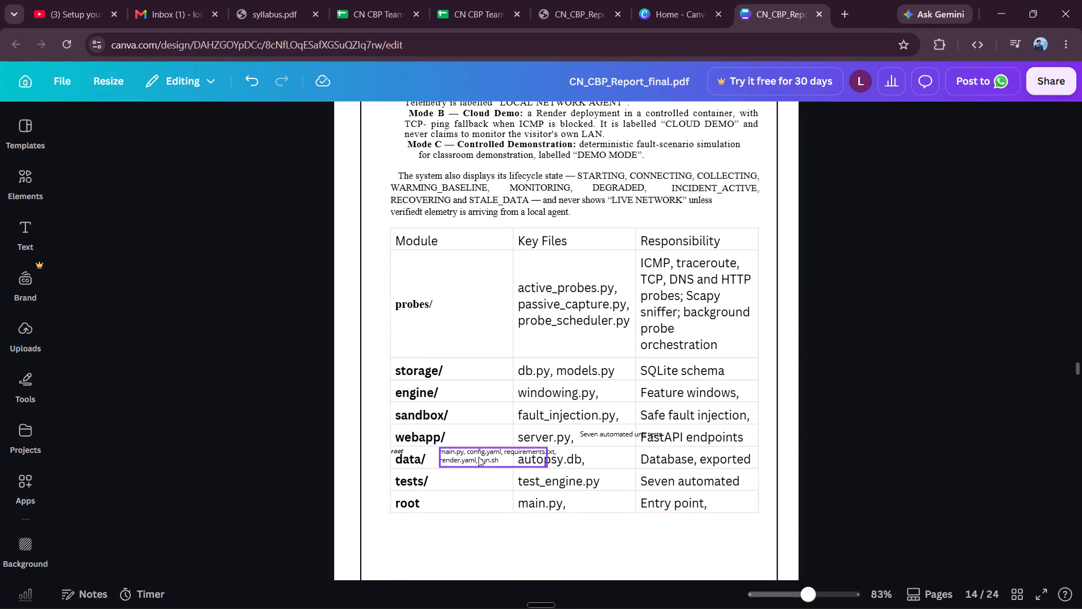
pyautogui.click(486, 457)
pyautogui.click(522, 419)
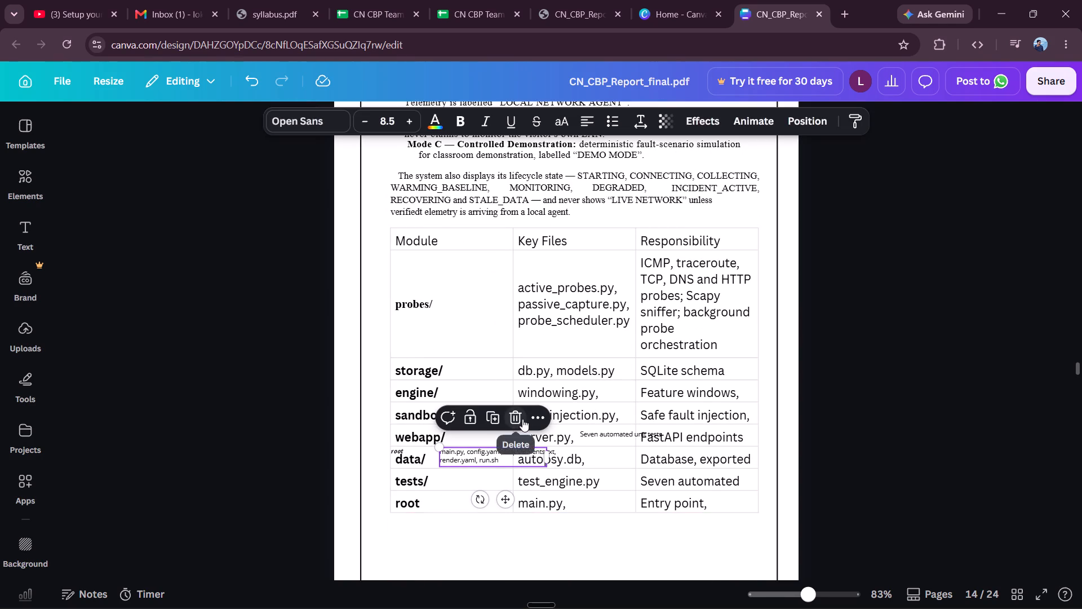
pyautogui.click(397, 450)
pyautogui.click(423, 416)
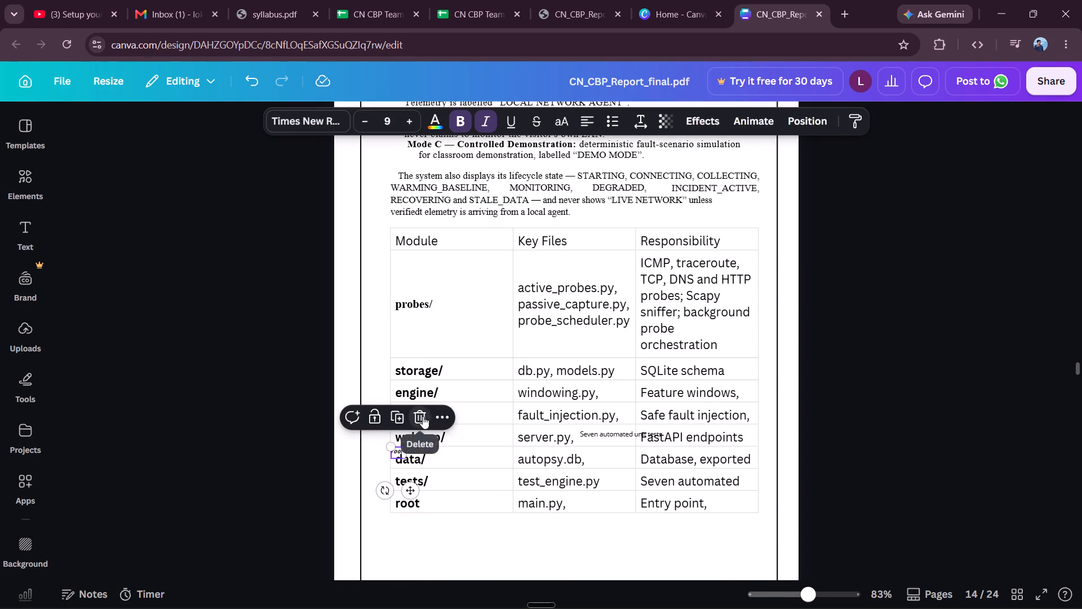
pyautogui.click(635, 438)
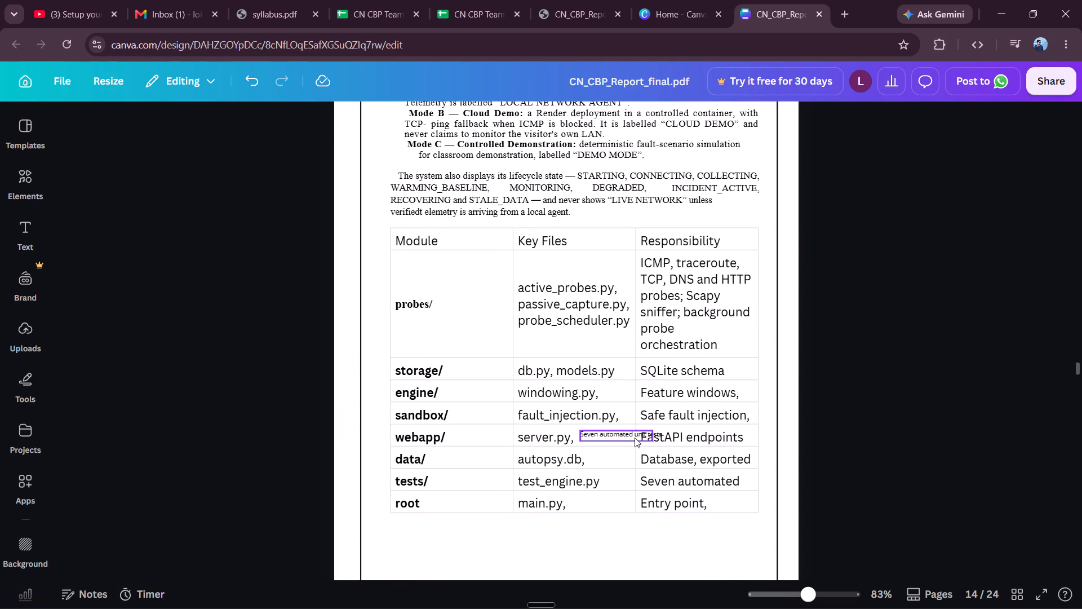
pyautogui.click(638, 394)
# Select the whole Module, Key Files and Responsibility table and set its font to Times New Roman.
pyautogui.scroll(1, 675, 401)
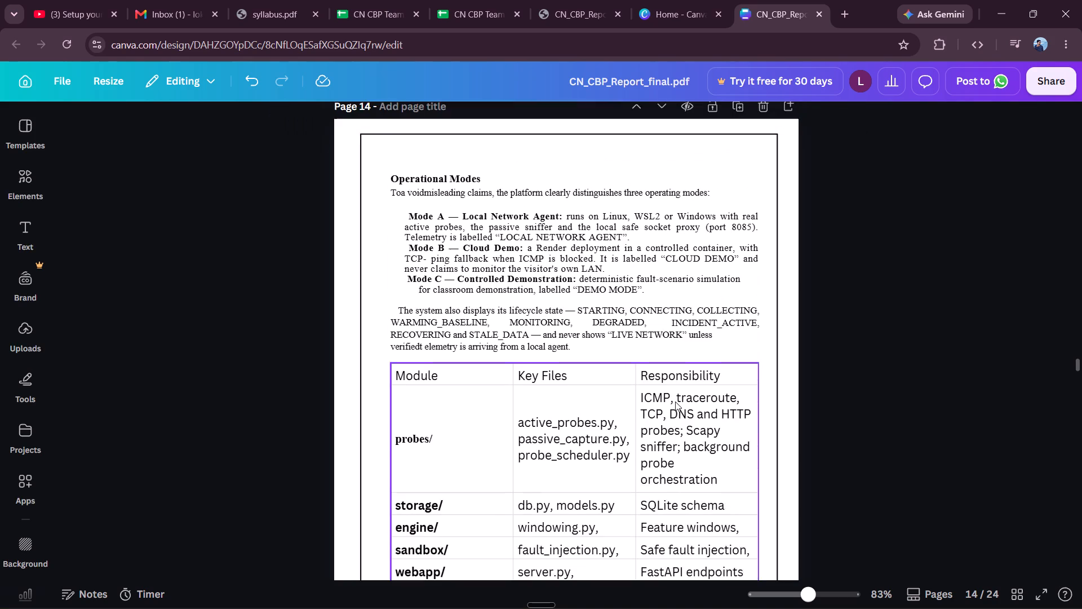
pyautogui.scroll(-2, 675, 401)
pyautogui.click(662, 279)
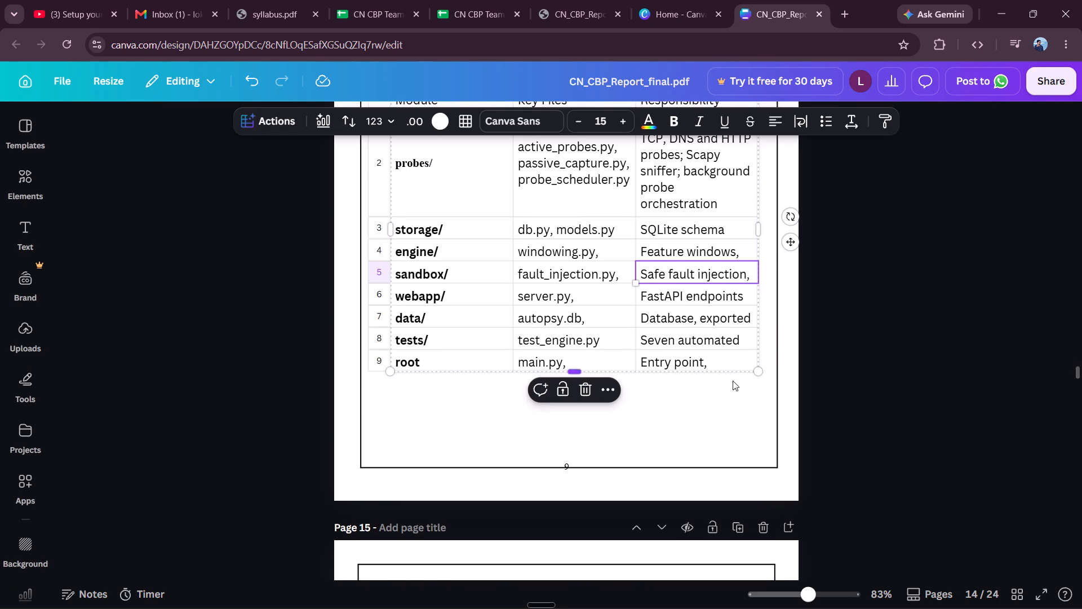
pyautogui.click(738, 373)
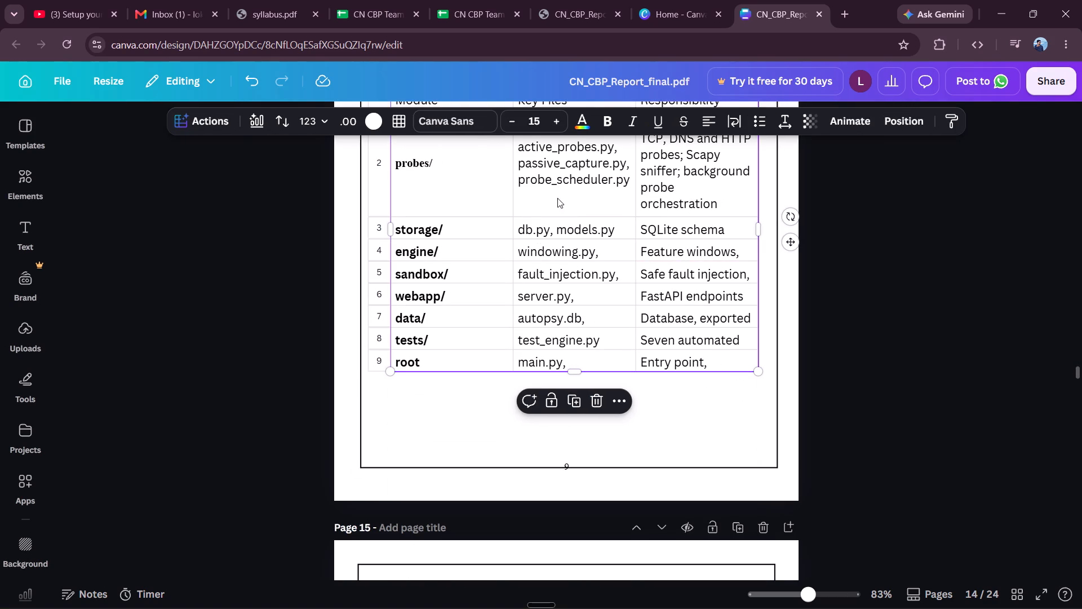
pyautogui.click(463, 121)
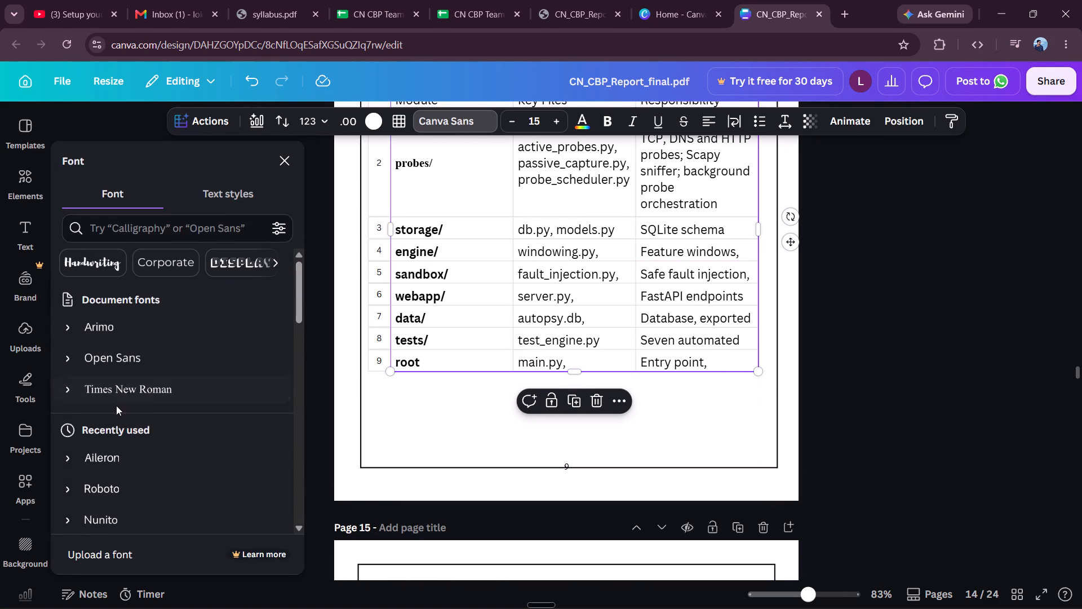
pyautogui.click(116, 405)
pyautogui.click(117, 402)
pyautogui.scroll(2, 502, 355)
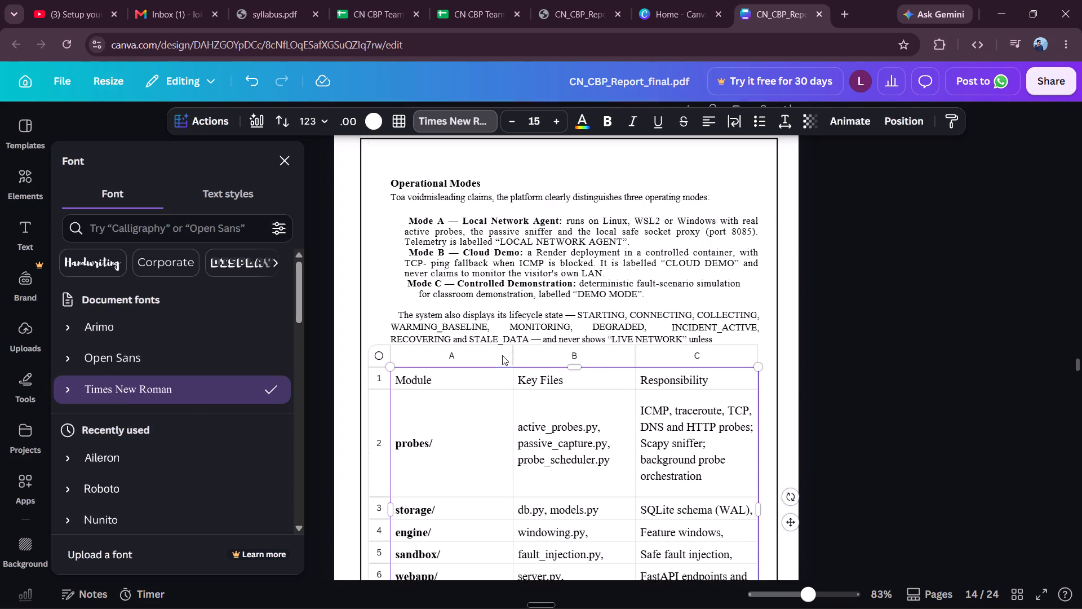
# Resize the table to about 15.9 wide with taller rows, keeping it inside the page border.
pyautogui.scroll(-2, 509, 359)
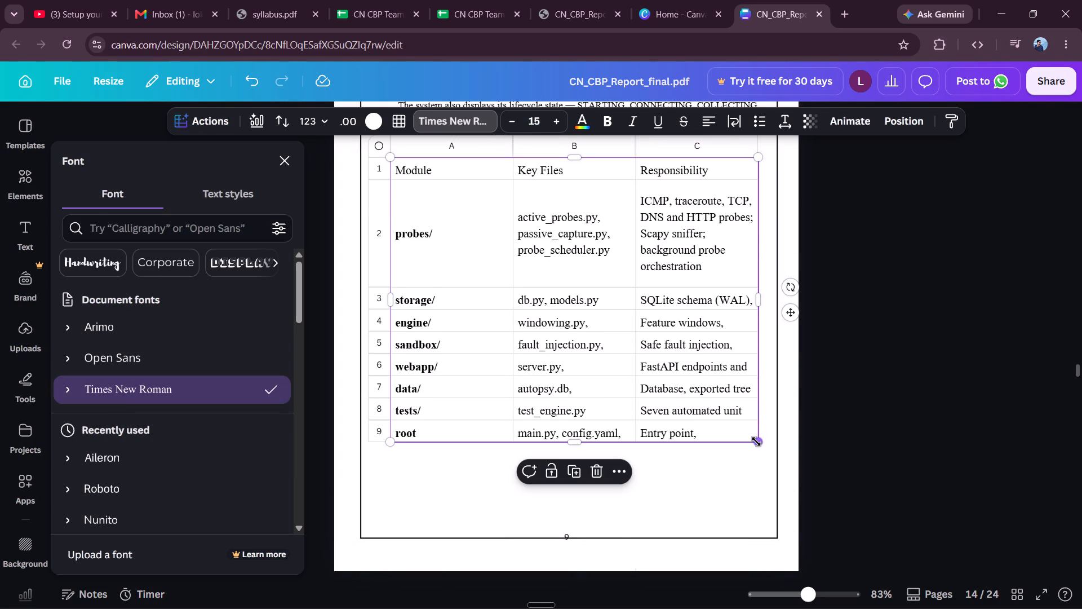
pyautogui.click(766, 498)
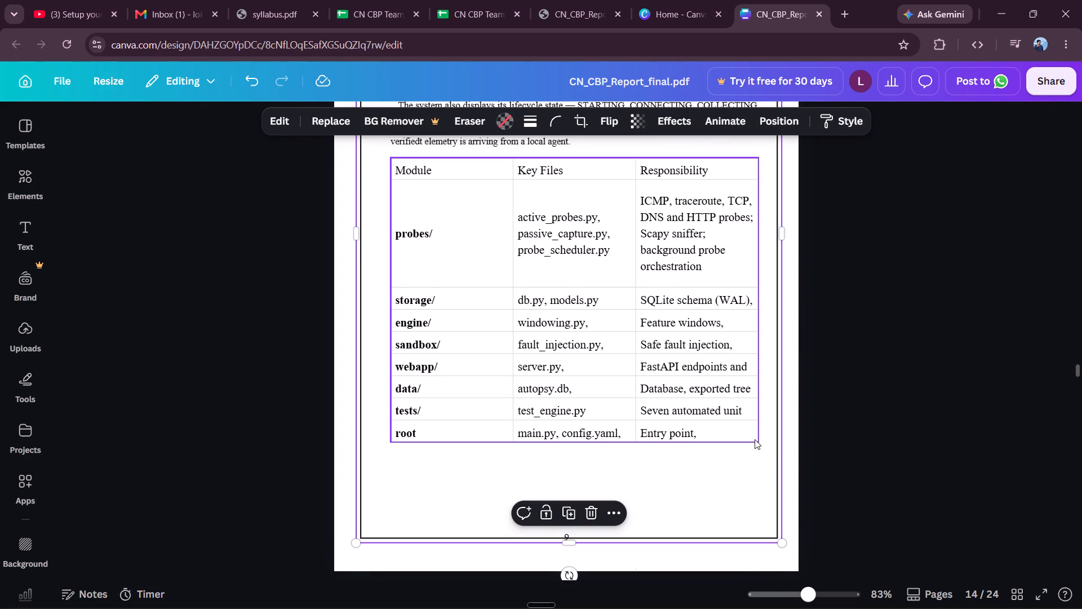
pyautogui.click(753, 439)
pyautogui.click(760, 442)
pyautogui.moveTo(760, 442); pyautogui.dragTo(763, 500)
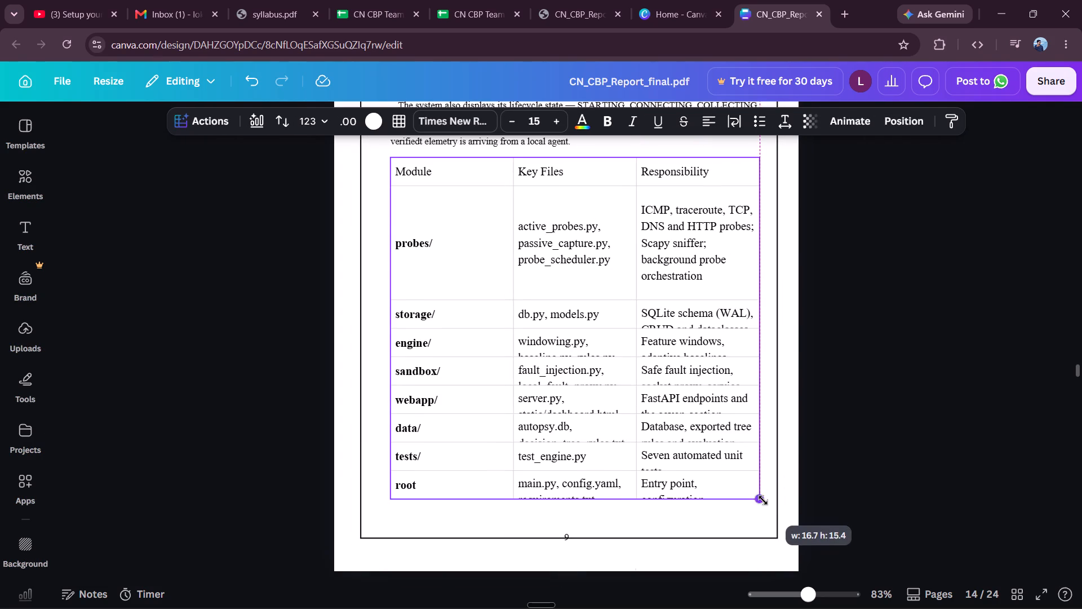
pyautogui.moveTo(763, 500); pyautogui.dragTo(753, 597)
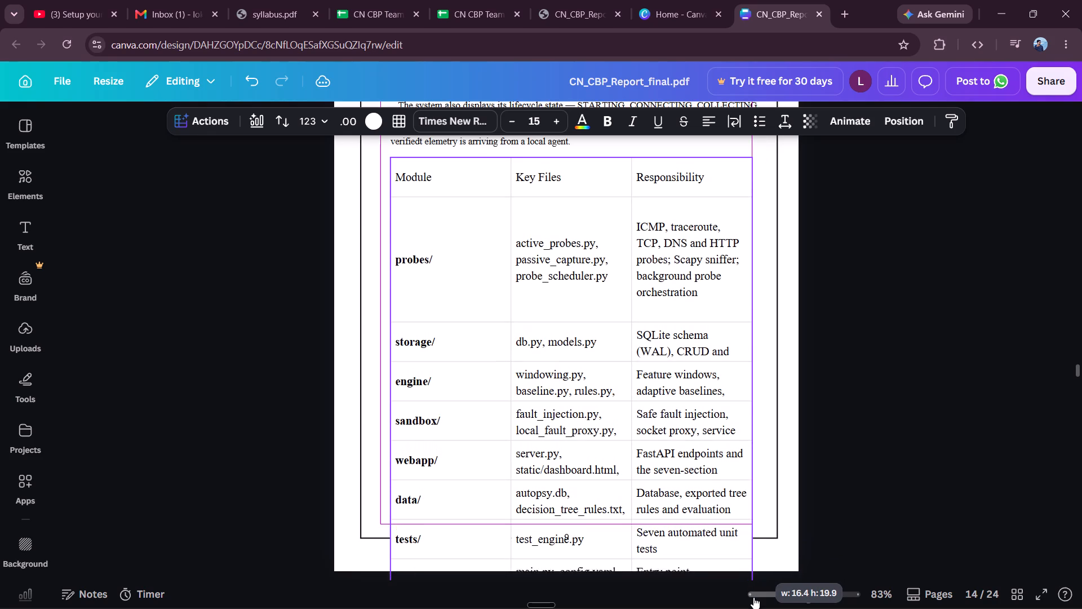
pyautogui.moveTo(753, 597); pyautogui.dragTo(746, 478)
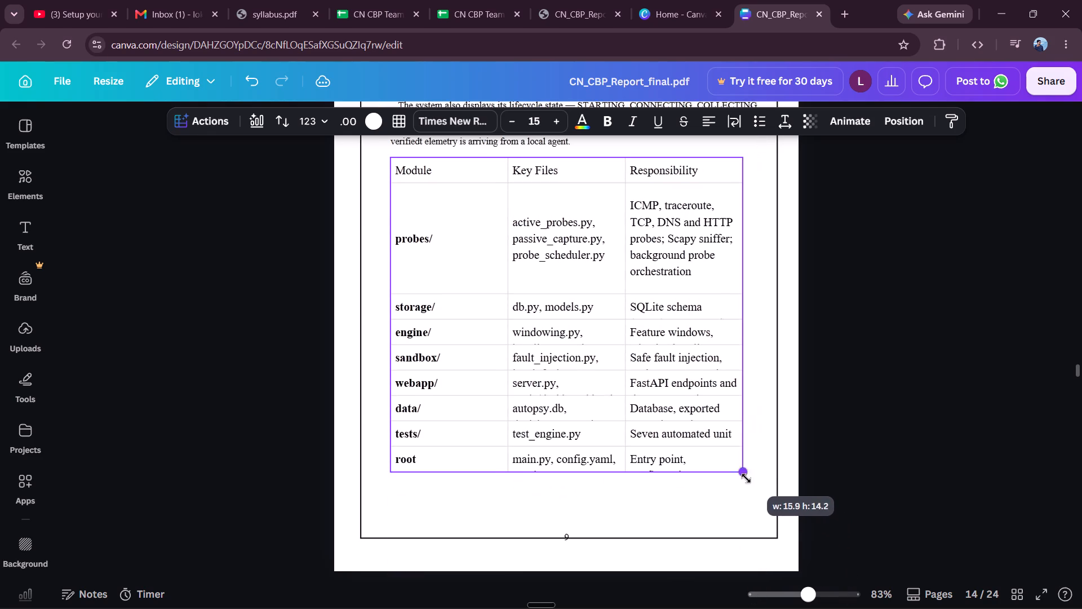
pyautogui.moveTo(746, 478); pyautogui.dragTo(746, 489)
# Delete the Mode A, Mode B and Mode C descriptions under Operational Modes on page 14, including Mode C's second line.
pyautogui.scroll(2, 746, 487)
pyautogui.scroll(-6, 746, 485)
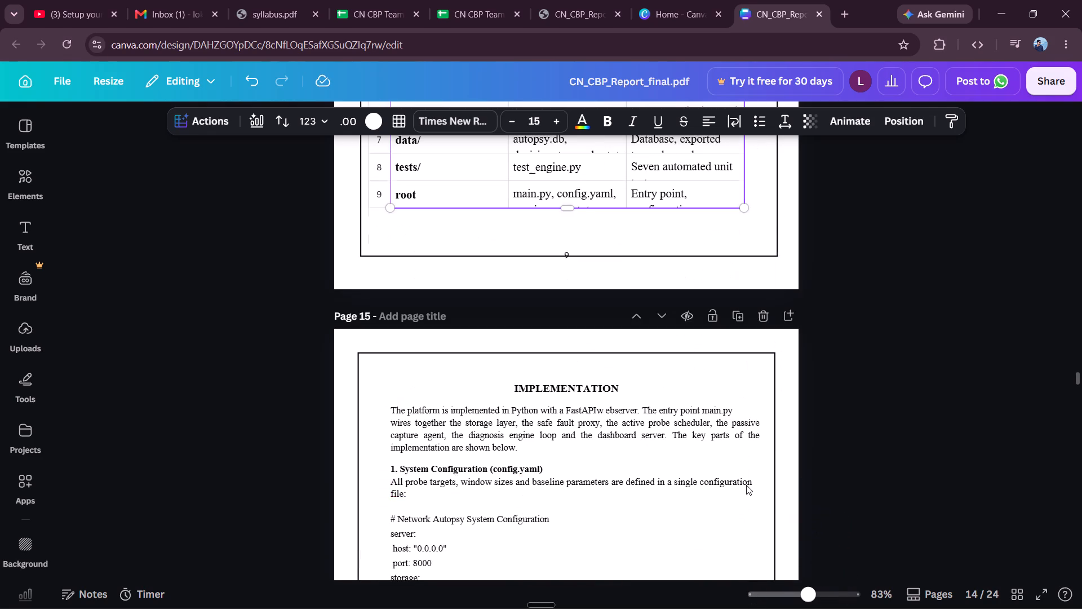
pyautogui.scroll(-1, 746, 485)
pyautogui.scroll(7, 746, 485)
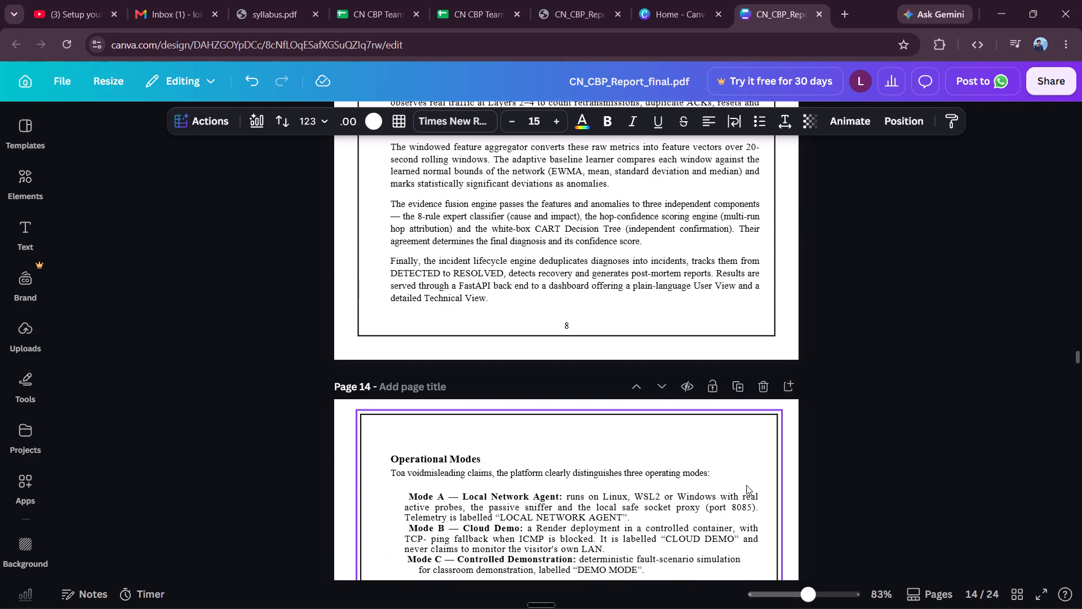
pyautogui.scroll(-2, 746, 485)
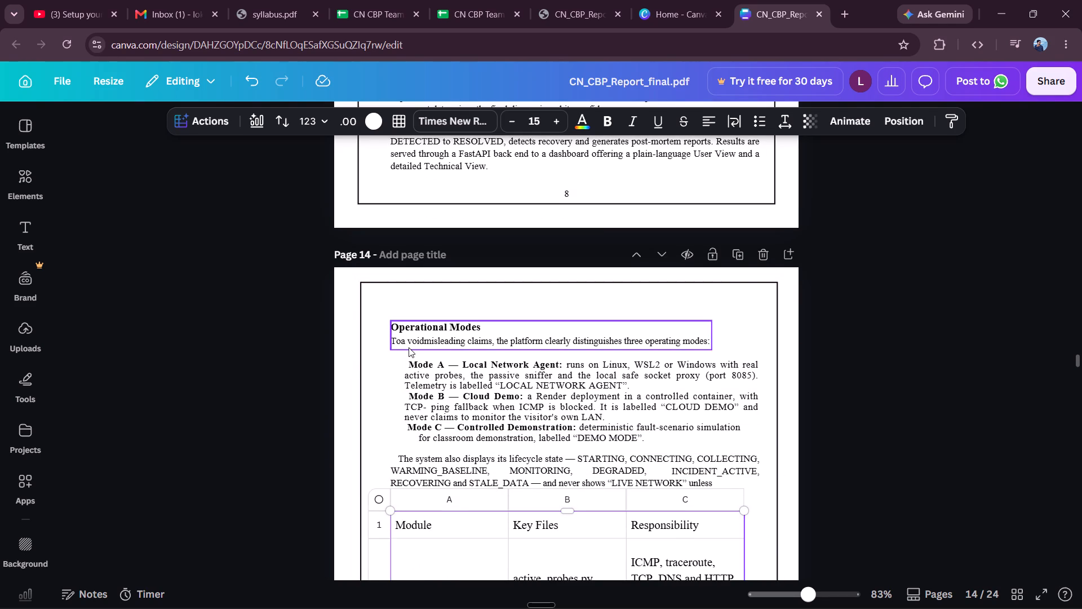
pyautogui.click(475, 337)
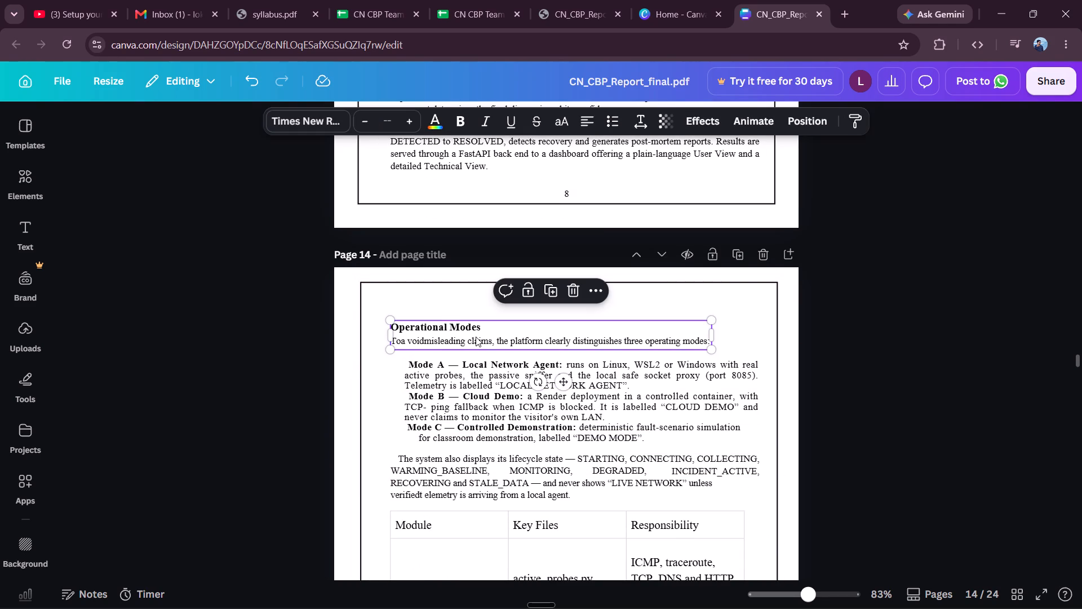
pyautogui.click(482, 364)
pyautogui.click(606, 325)
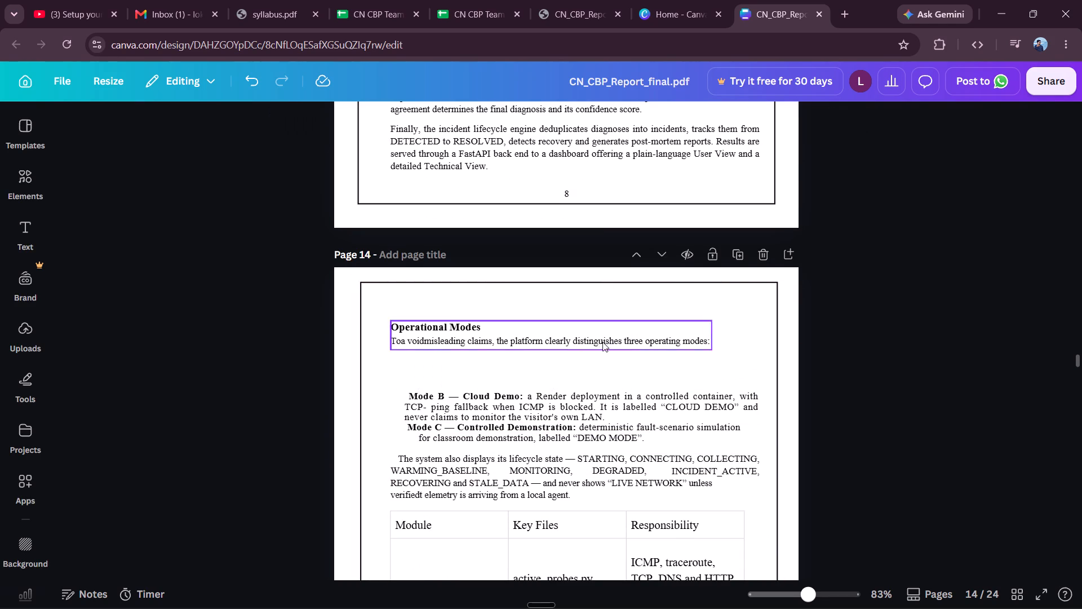
pyautogui.click(578, 400)
pyautogui.click(606, 355)
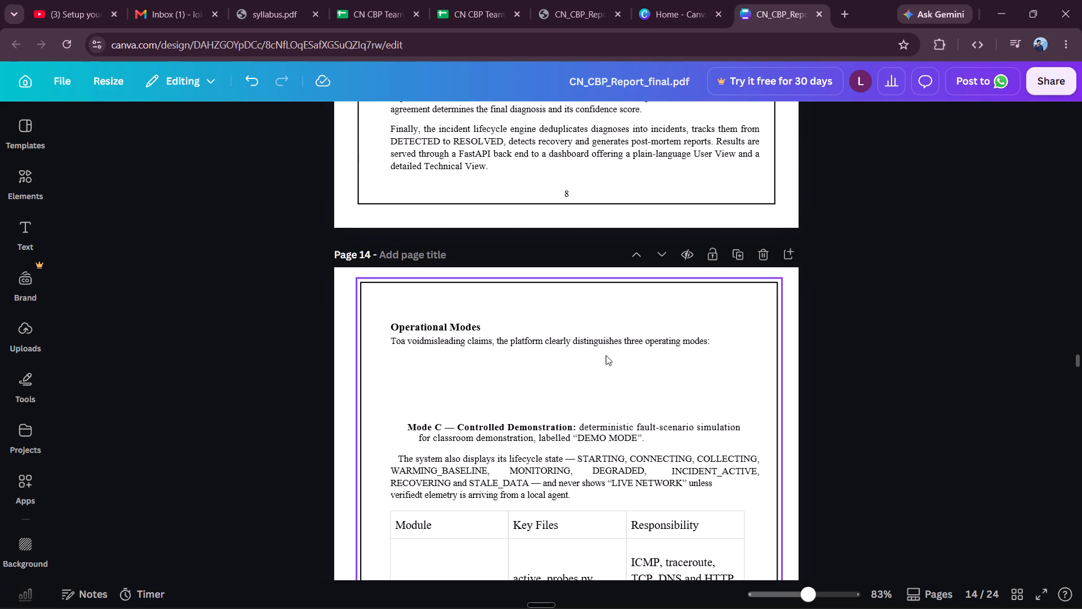
pyautogui.click(579, 445)
pyautogui.click(579, 430)
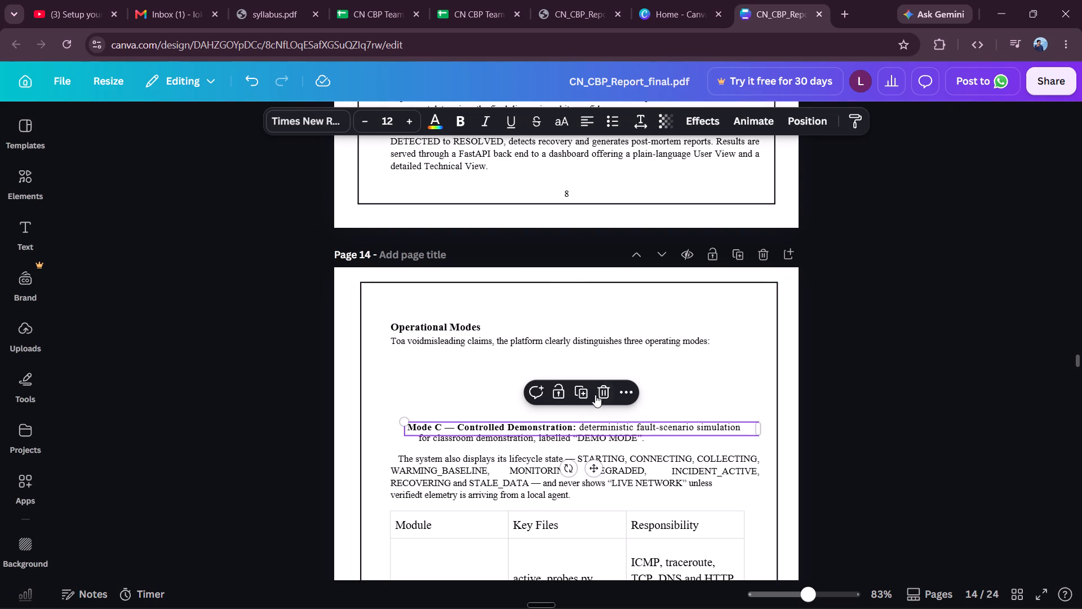
pyautogui.click(602, 383)
pyautogui.click(593, 439)
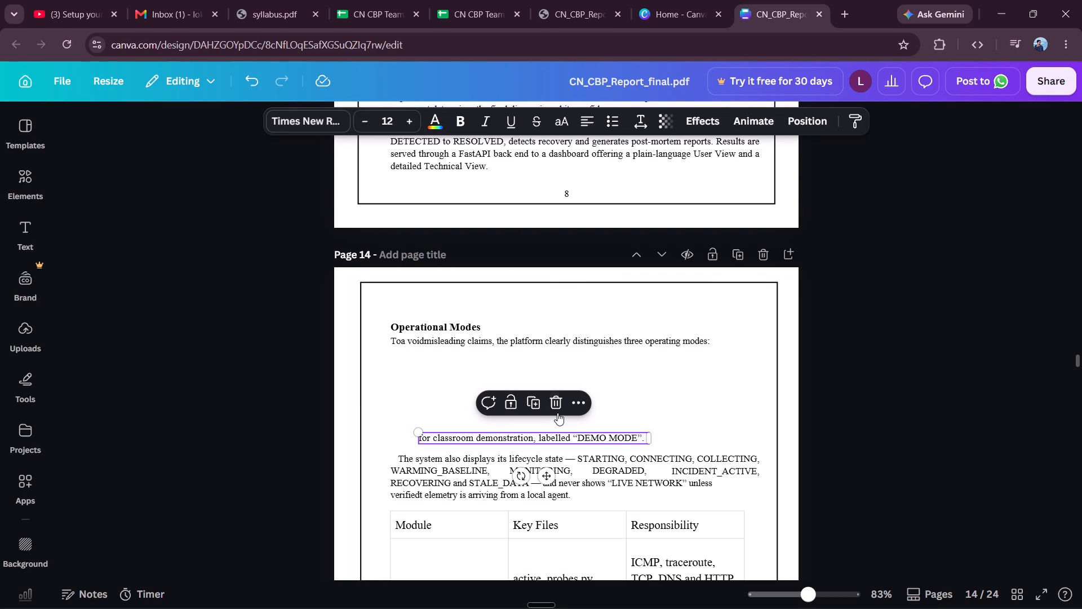
pyautogui.click(546, 401)
# Delete the lifecycle state paragraph's opening text and its closing RECOVERING and STALE_DATA lines above the table.
pyautogui.click(533, 477)
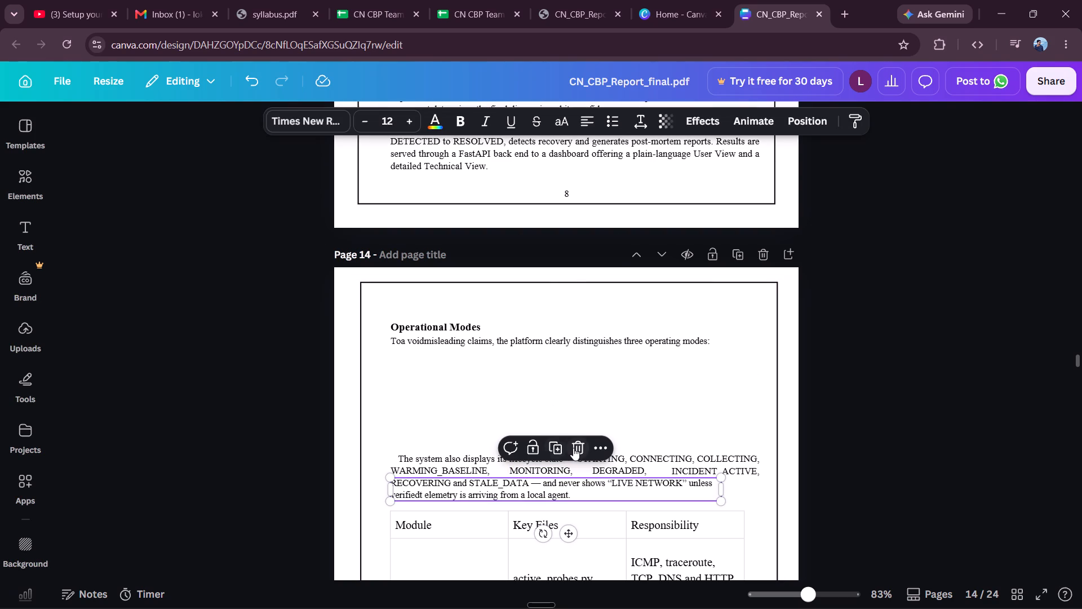
pyautogui.click(573, 448)
pyautogui.click(555, 479)
pyautogui.click(556, 465)
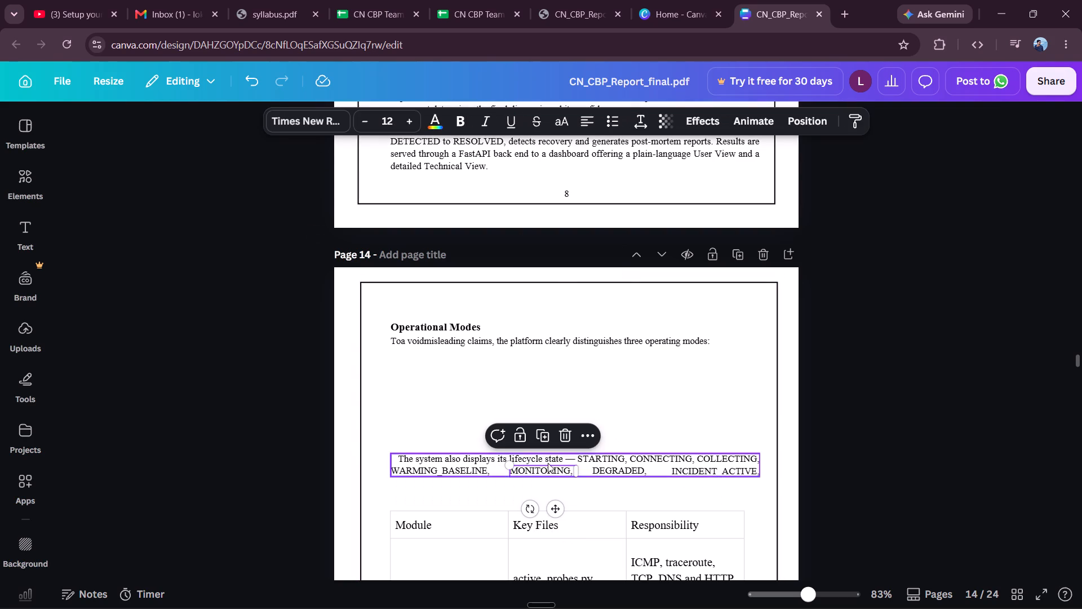
pyautogui.click(453, 458)
pyautogui.click(603, 426)
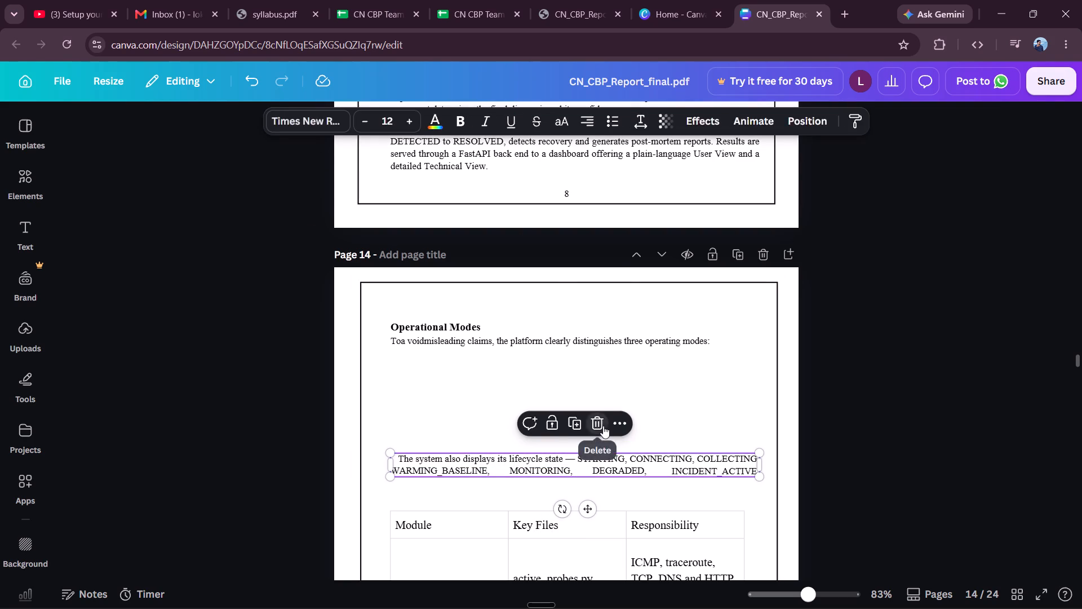
# Delete the introductory sentence about three operating modes and the empty line beneath the Operational Modes heading.
pyautogui.doubleClick(552, 329)
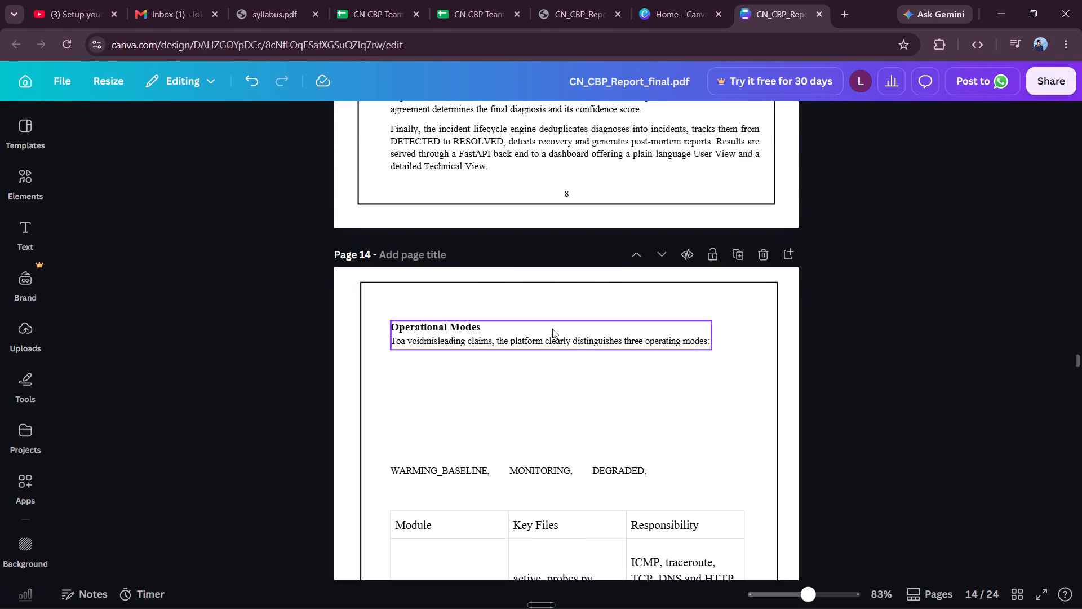
pyautogui.click(614, 341)
pyautogui.click(706, 336)
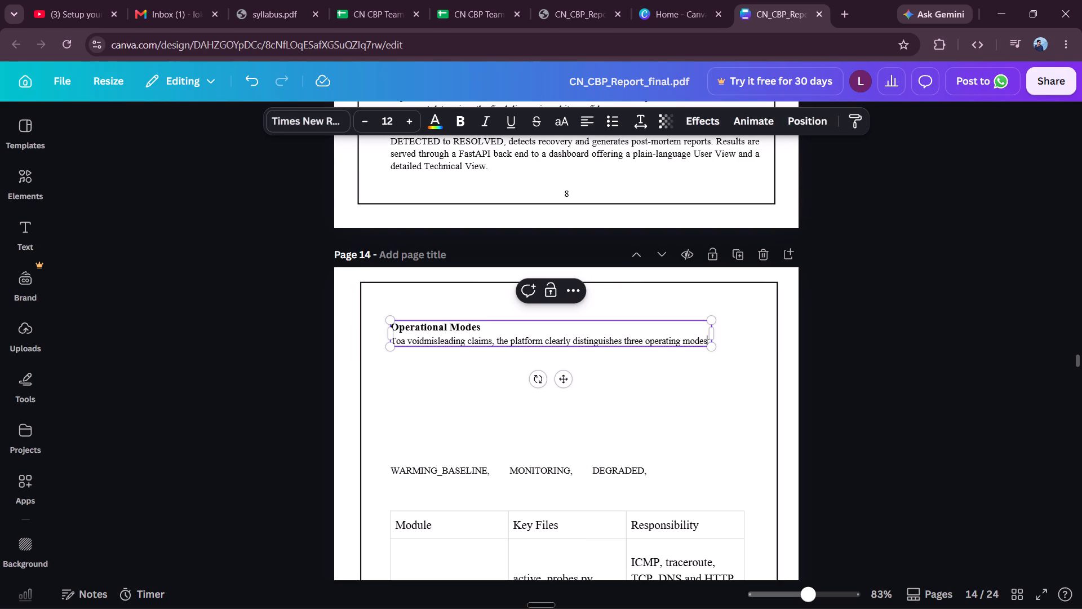
pyautogui.doubleClick(706, 336)
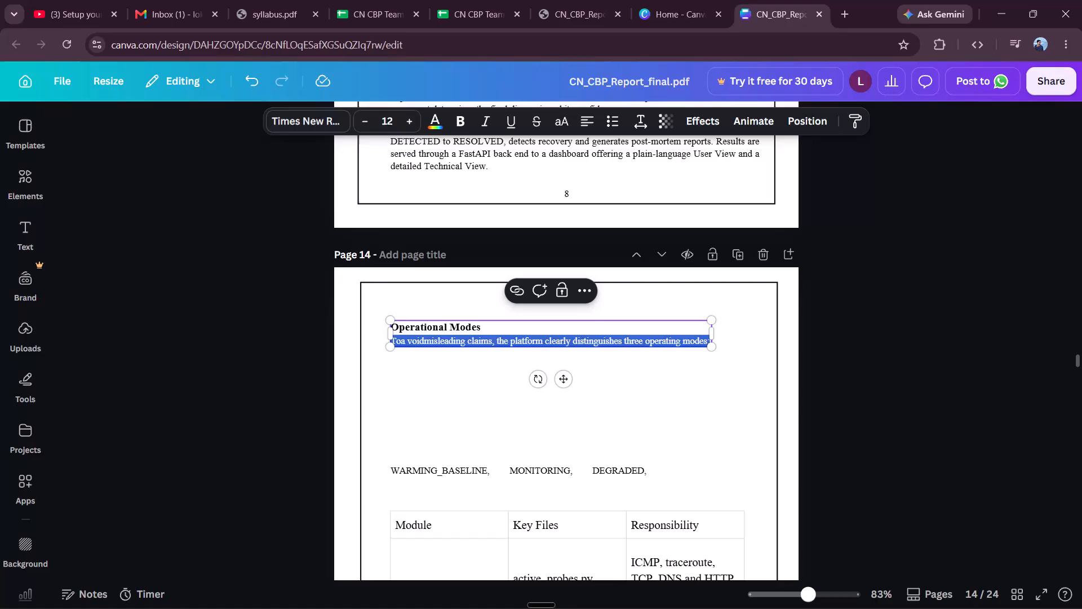
pyautogui.press('Delete')
pyautogui.click(600, 333)
pyautogui.press('Delete')
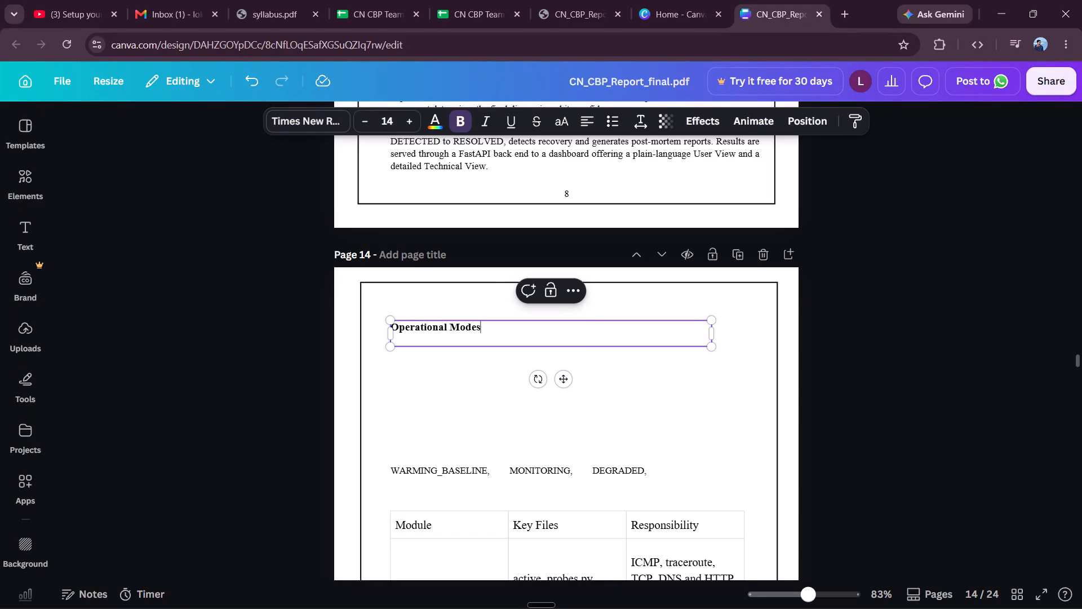
pyautogui.press('Delete')
pyautogui.press('Delete')
pyautogui.press('Delete')
# Erase the end of the Operational Modes heading and add an s so it reads "Operationas".
pyautogui.press('BackSpace')
pyautogui.press('BackSpace')
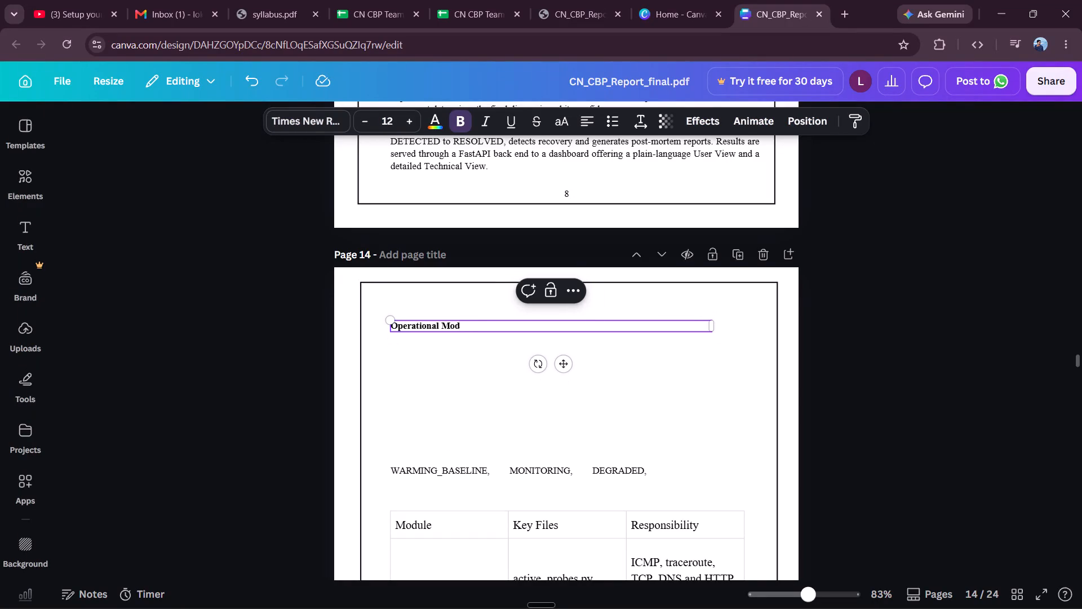
pyautogui.press('BackSpace')
pyautogui.press('BackSpace')
pyautogui.press('BackSpace')
pyautogui.press('BackSpace')
pyautogui.press('BackSpace')
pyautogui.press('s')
pyautogui.click(596, 480)
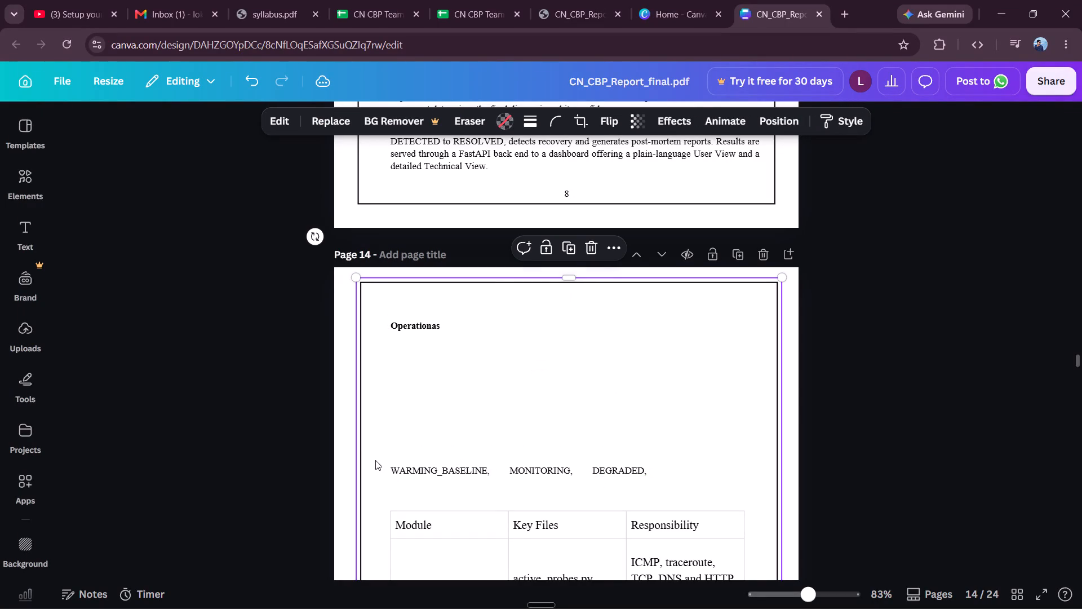
# Delete the leftover WARMING_BASELINE, MONITORING and DEGRADED text boxes above the module table on page 14.
pyautogui.click(375, 454)
pyautogui.click(388, 456)
pyautogui.click(401, 467)
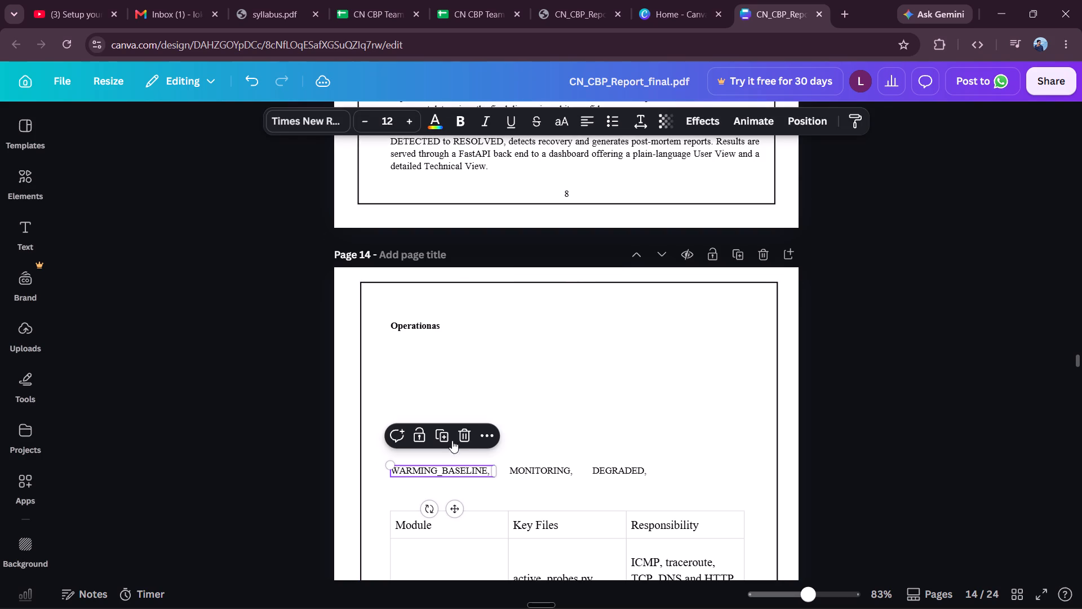
pyautogui.click(461, 434)
pyautogui.click(540, 465)
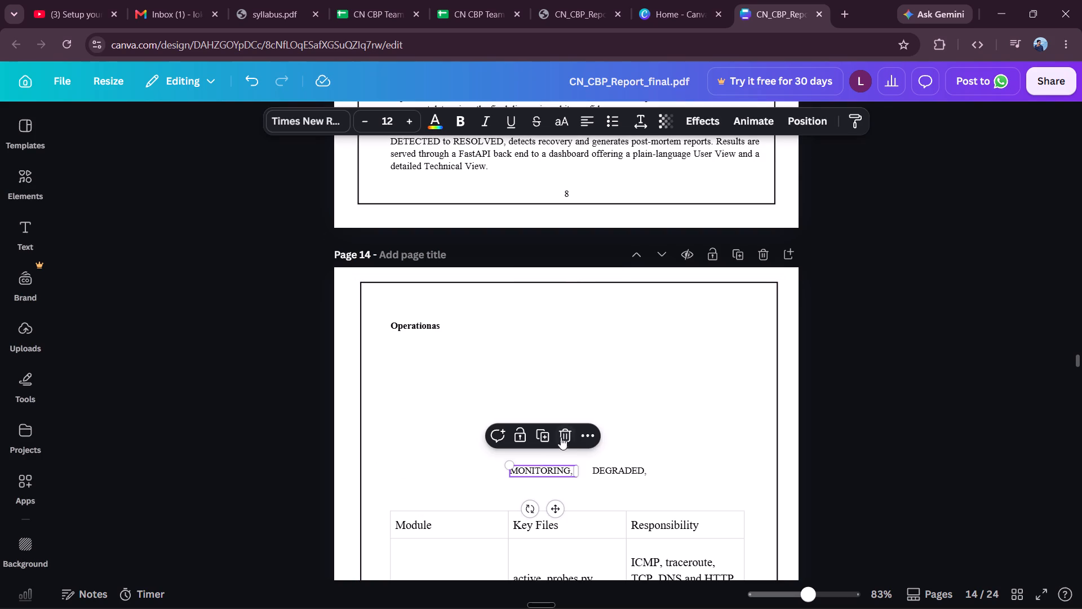
pyautogui.click(566, 433)
pyautogui.click(605, 473)
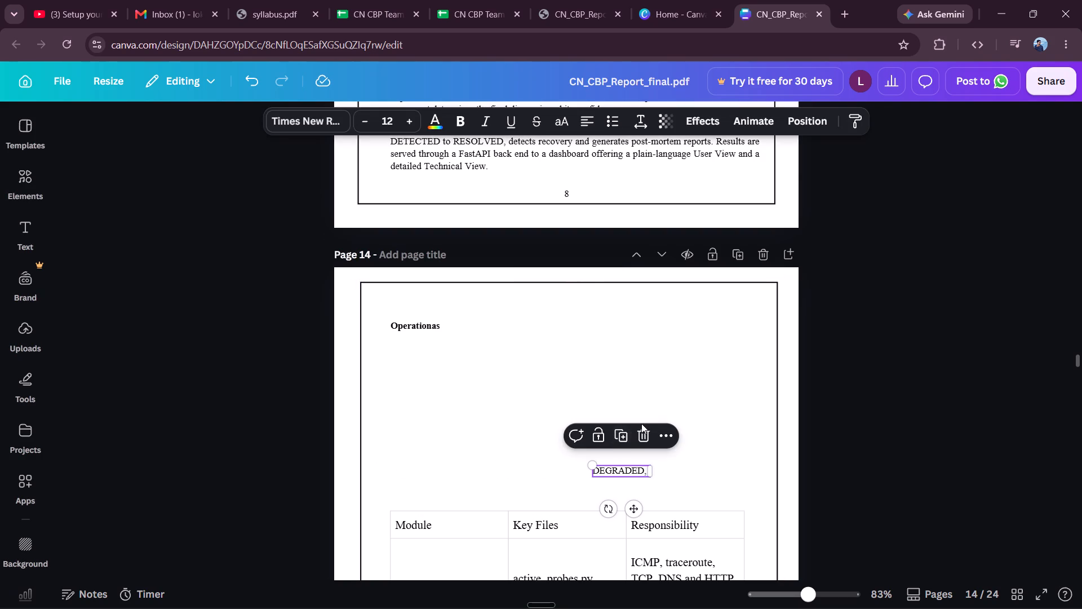
pyautogui.click(646, 423)
pyautogui.click(638, 440)
# Enlarge the module table upward from its upper-left corner into the empty space beneath the "Operationas" heading.
pyautogui.scroll(-1, 637, 440)
pyautogui.scroll(1, 637, 440)
pyautogui.scroll(-2, 637, 440)
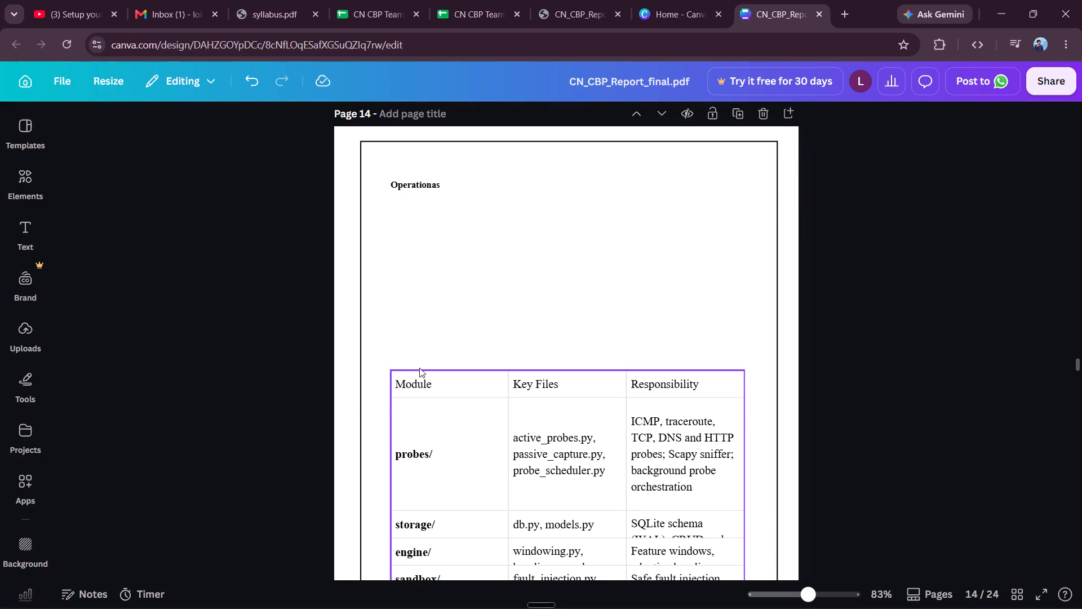
pyautogui.click(419, 367)
pyautogui.click(418, 379)
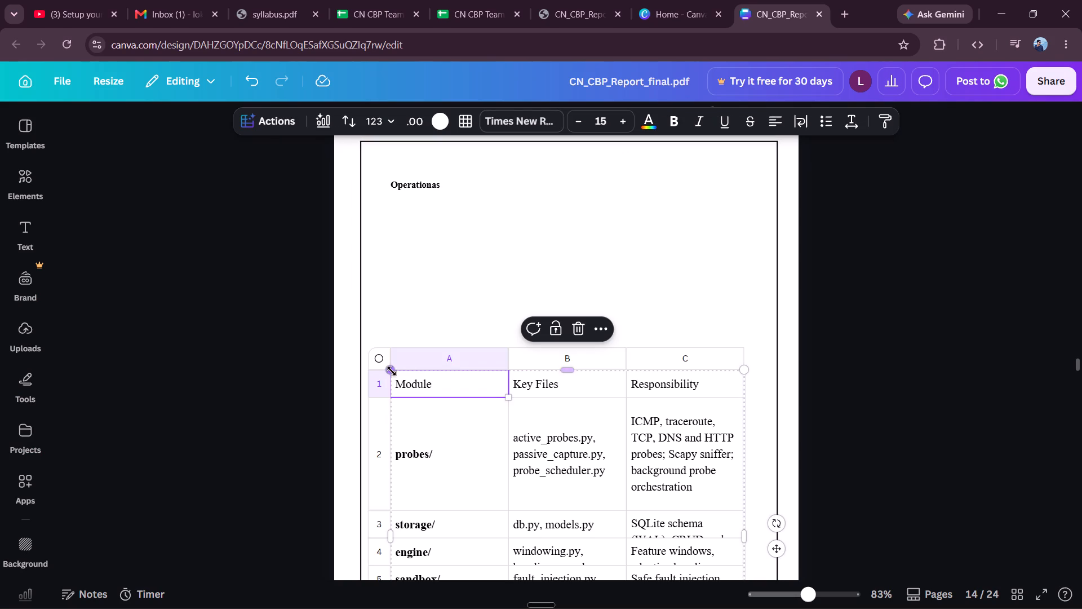
pyautogui.moveTo(391, 371); pyautogui.dragTo(378, 241)
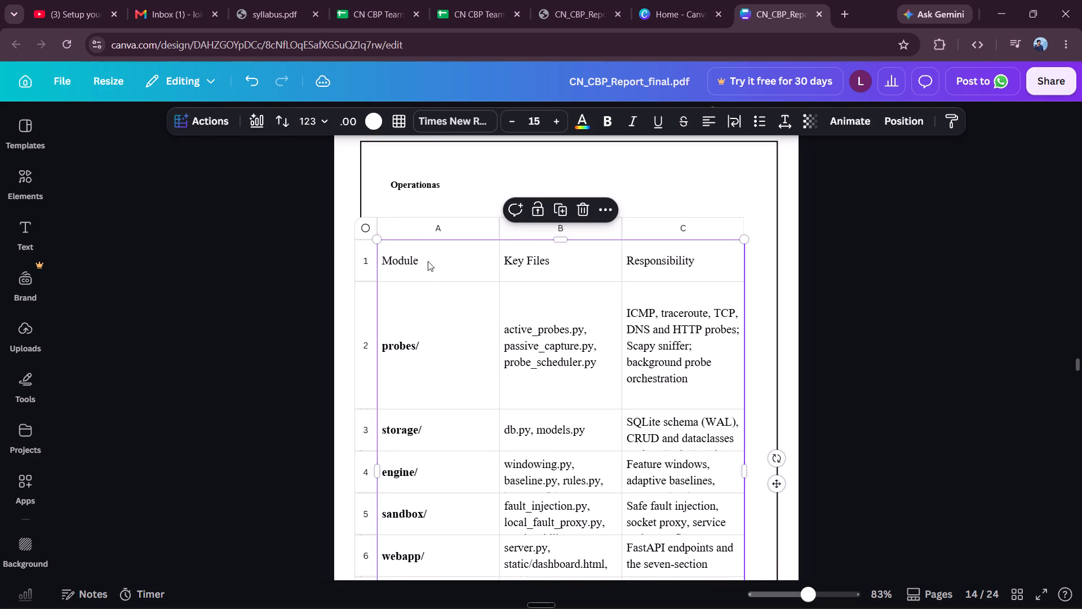
pyautogui.click(972, 301)
pyautogui.scroll(-3, 653, 328)
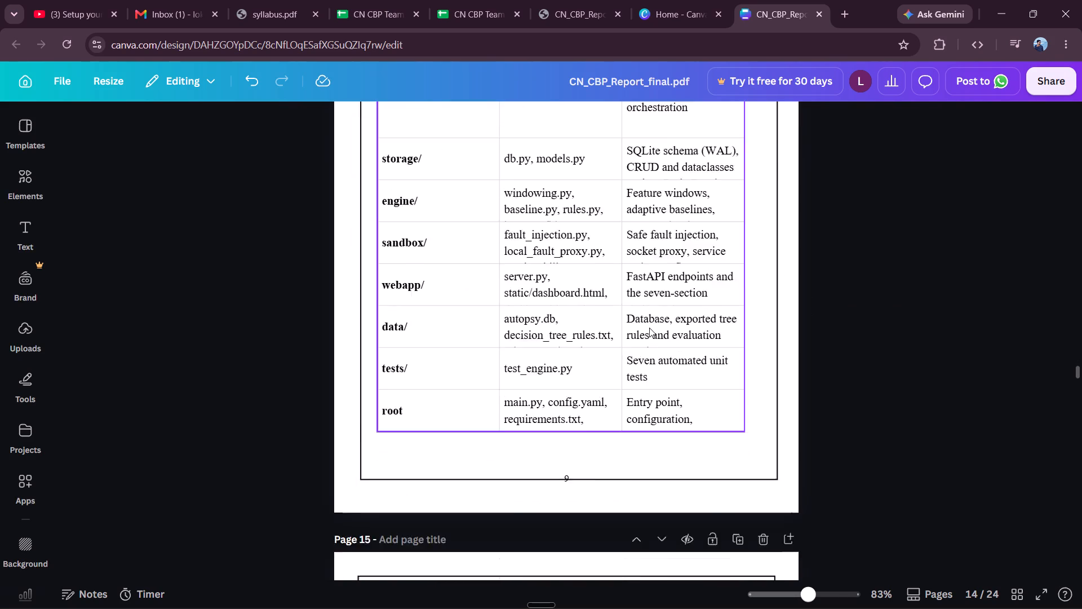
# Move the module table slightly up and centre it better within the page 14 border.
pyautogui.scroll(5, 645, 327)
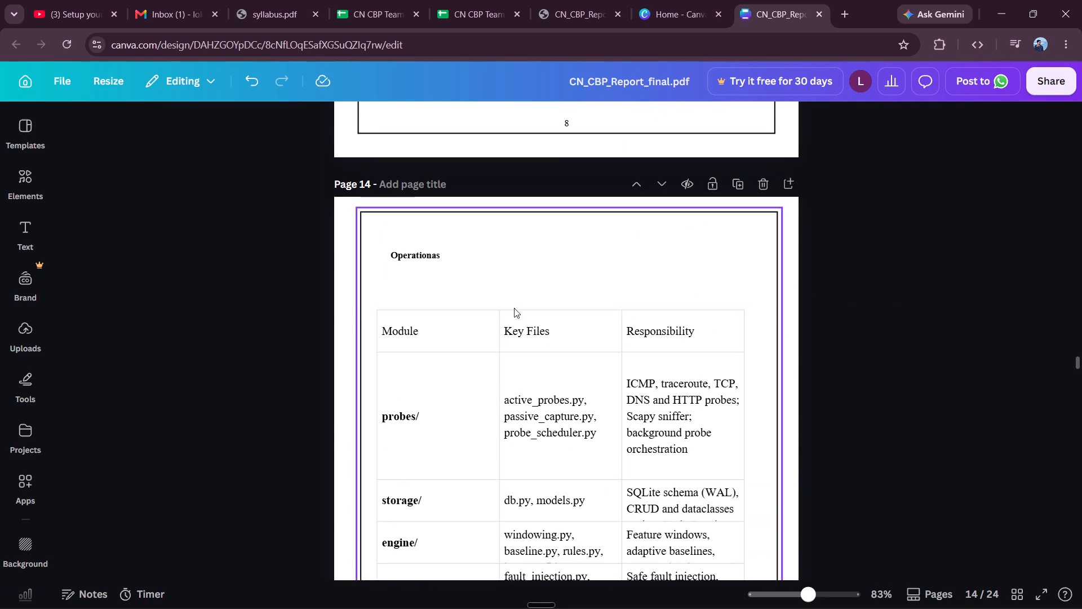
pyautogui.click(382, 306)
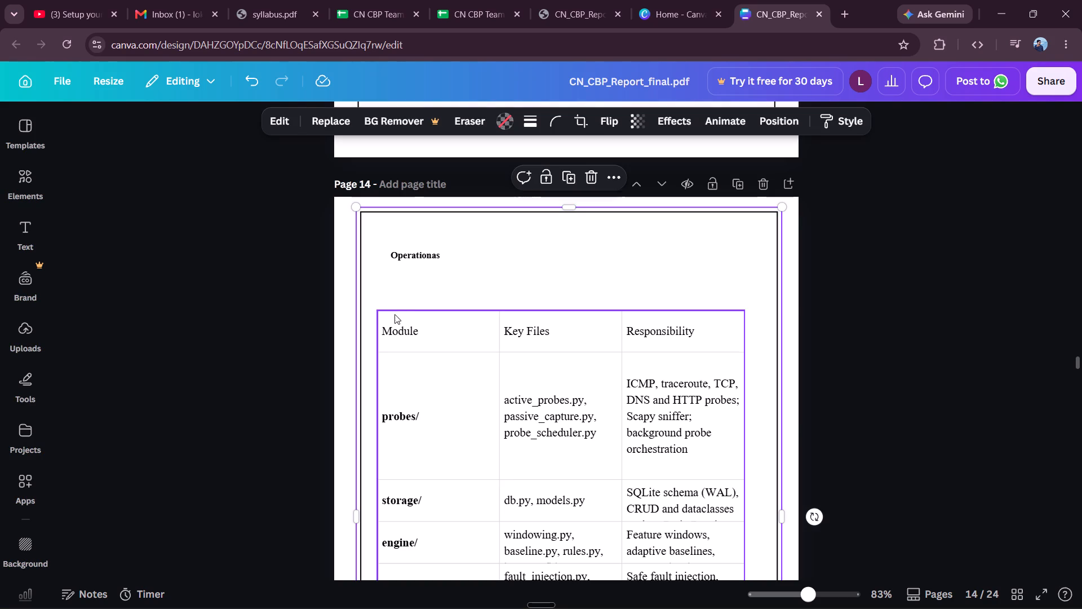
pyautogui.click(473, 326)
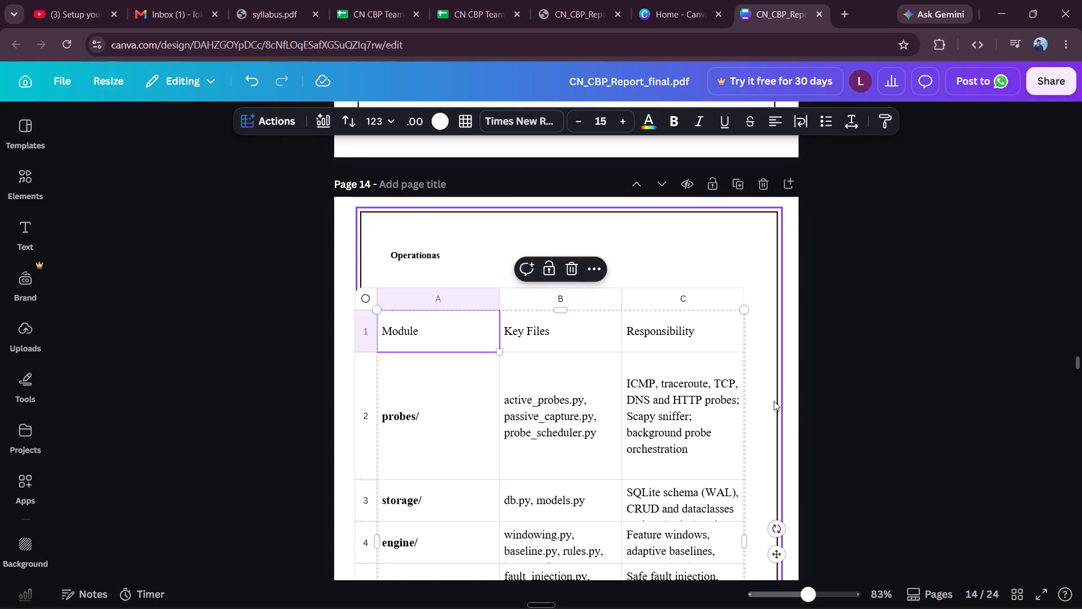
pyautogui.scroll(-3, 770, 402)
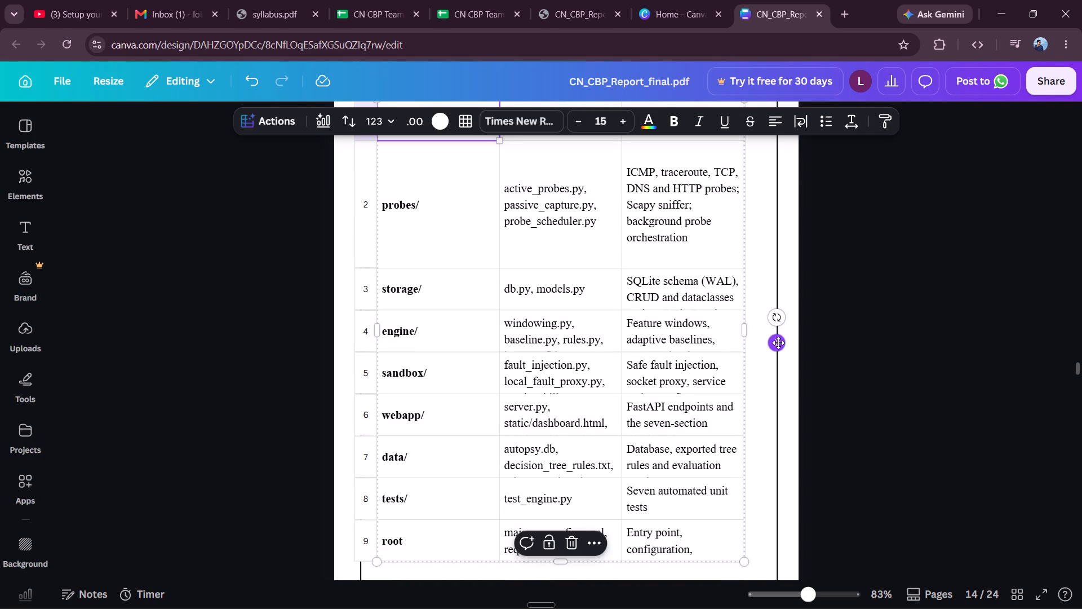
pyautogui.moveTo(778, 343); pyautogui.dragTo(779, 304)
pyautogui.scroll(4, 753, 343)
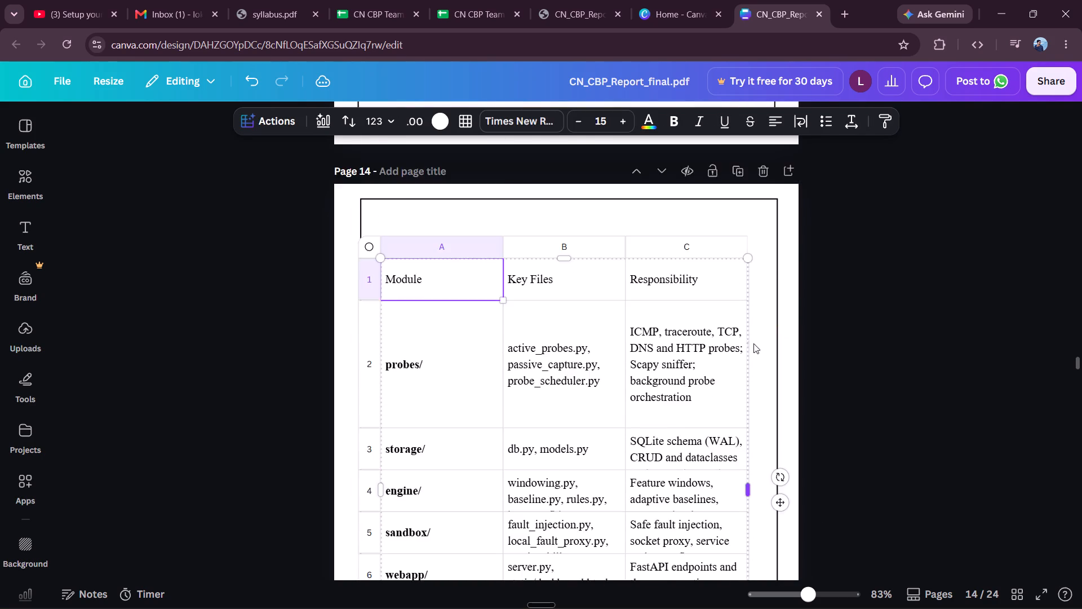
pyautogui.scroll(-2, 637, 363)
pyautogui.click(933, 312)
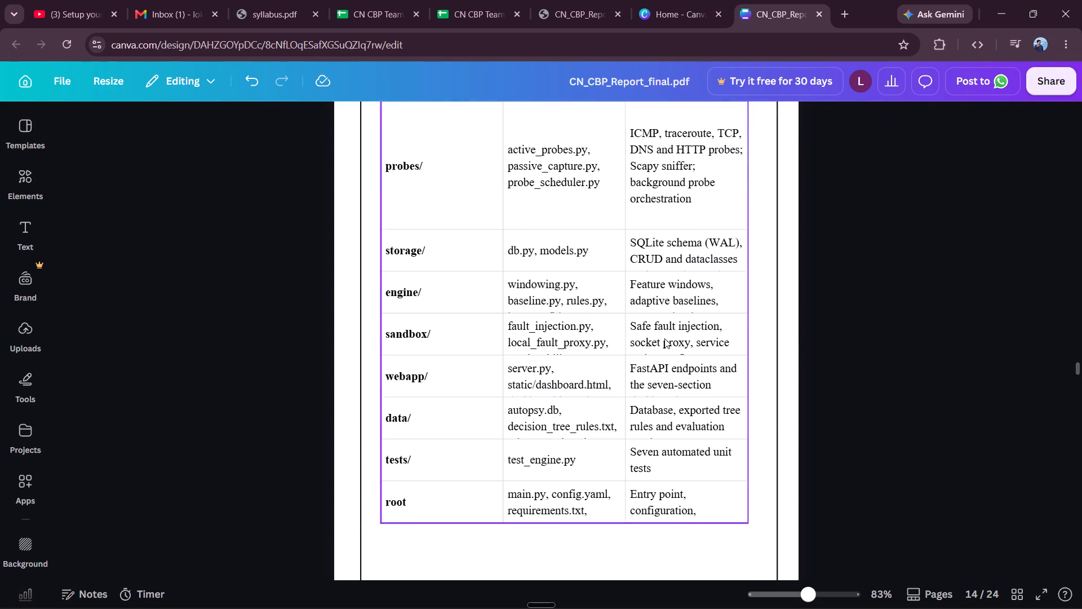
# Move the "Operationas" heading up near the page border so it sits clear above the table.
pyautogui.scroll(4, 628, 338)
pyautogui.moveTo(429, 467); pyautogui.dragTo(445, 437)
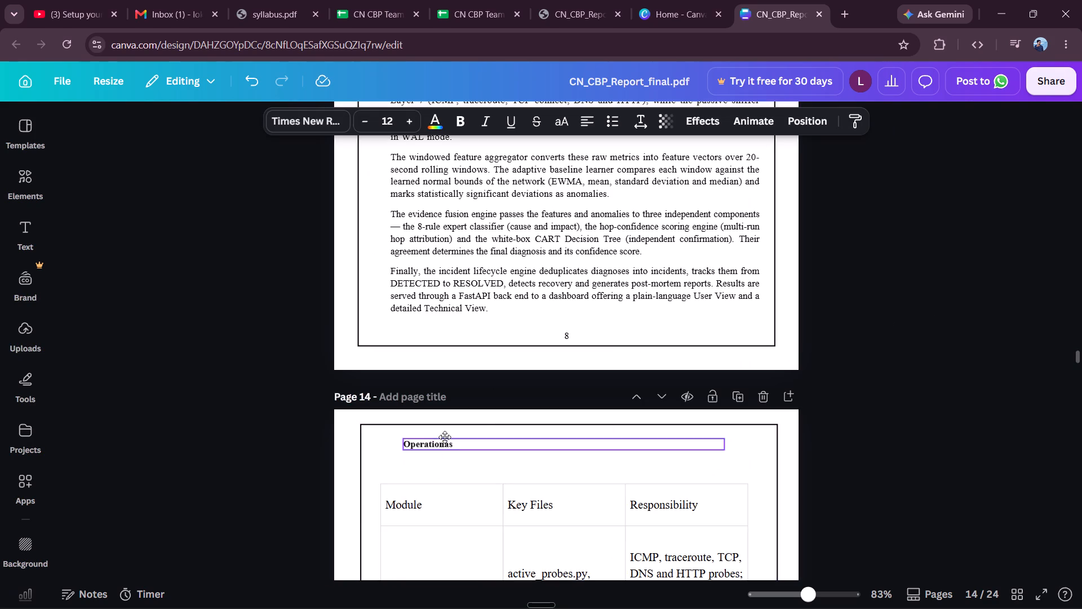
pyautogui.moveTo(445, 437); pyautogui.dragTo(436, 442)
pyautogui.moveTo(433, 444); pyautogui.dragTo(428, 448)
pyautogui.click(428, 448)
pyautogui.moveTo(428, 450); pyautogui.dragTo(418, 467)
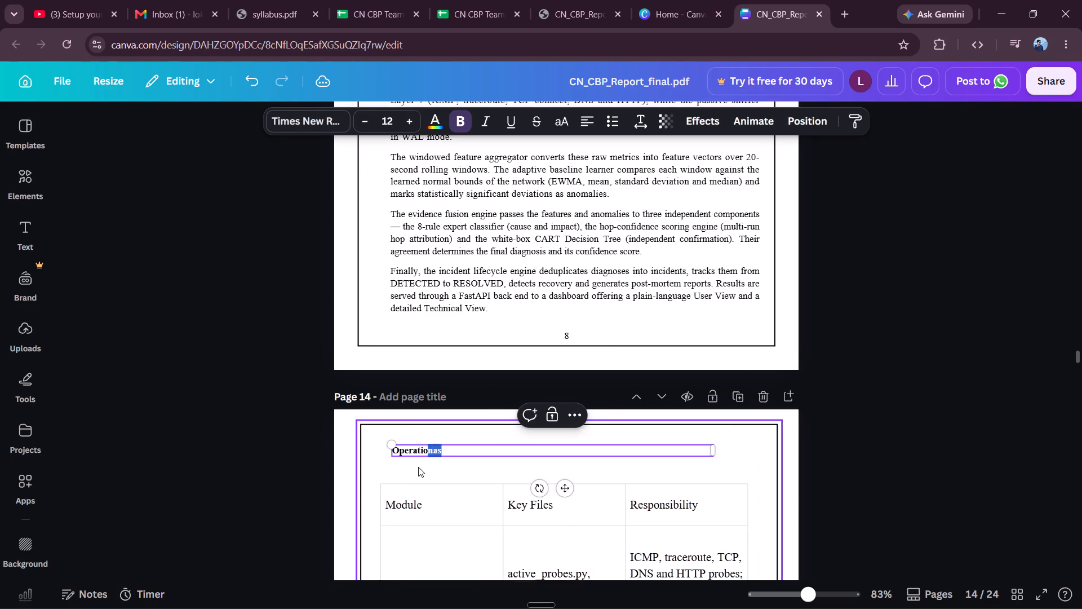
pyautogui.moveTo(418, 467); pyautogui.dragTo(418, 469)
pyautogui.click(458, 470)
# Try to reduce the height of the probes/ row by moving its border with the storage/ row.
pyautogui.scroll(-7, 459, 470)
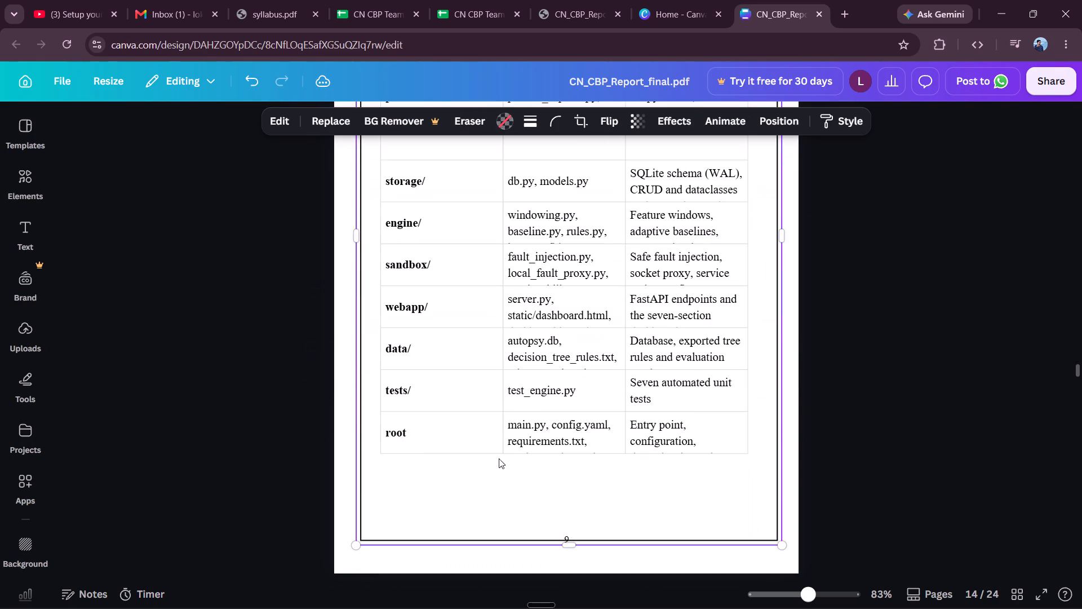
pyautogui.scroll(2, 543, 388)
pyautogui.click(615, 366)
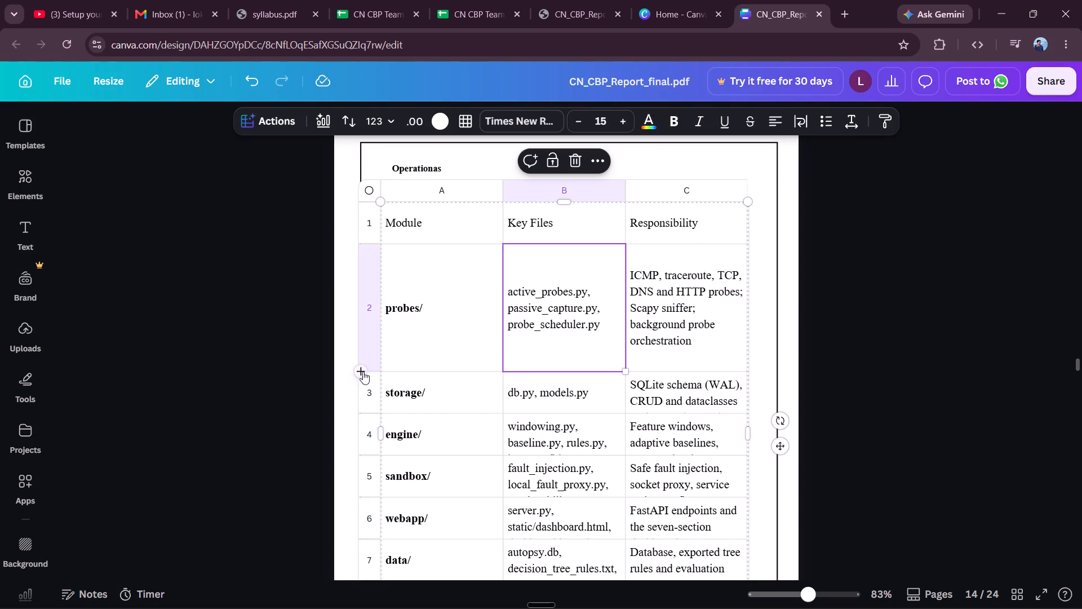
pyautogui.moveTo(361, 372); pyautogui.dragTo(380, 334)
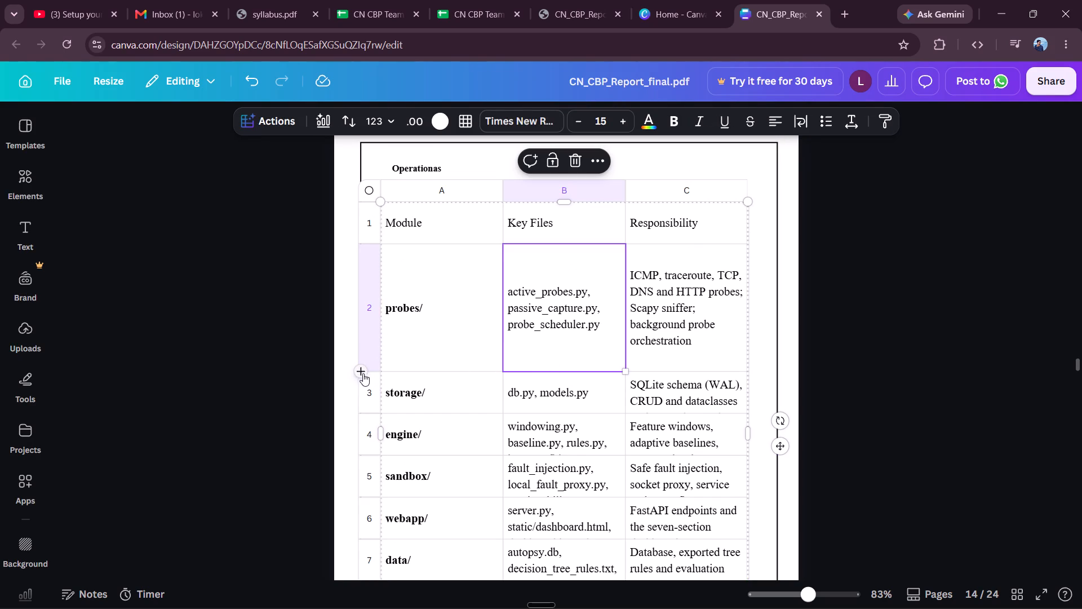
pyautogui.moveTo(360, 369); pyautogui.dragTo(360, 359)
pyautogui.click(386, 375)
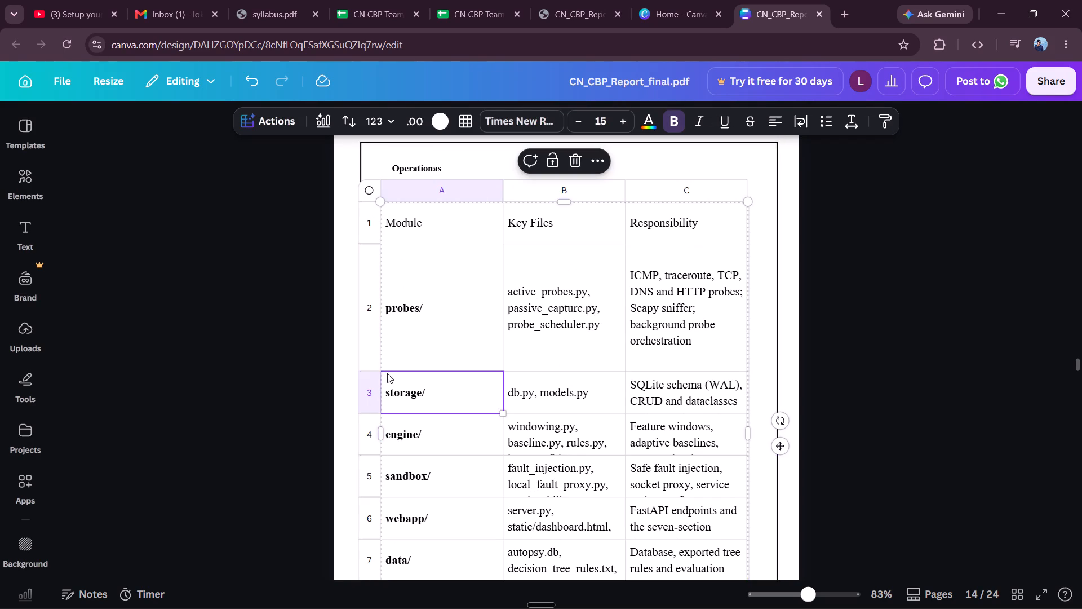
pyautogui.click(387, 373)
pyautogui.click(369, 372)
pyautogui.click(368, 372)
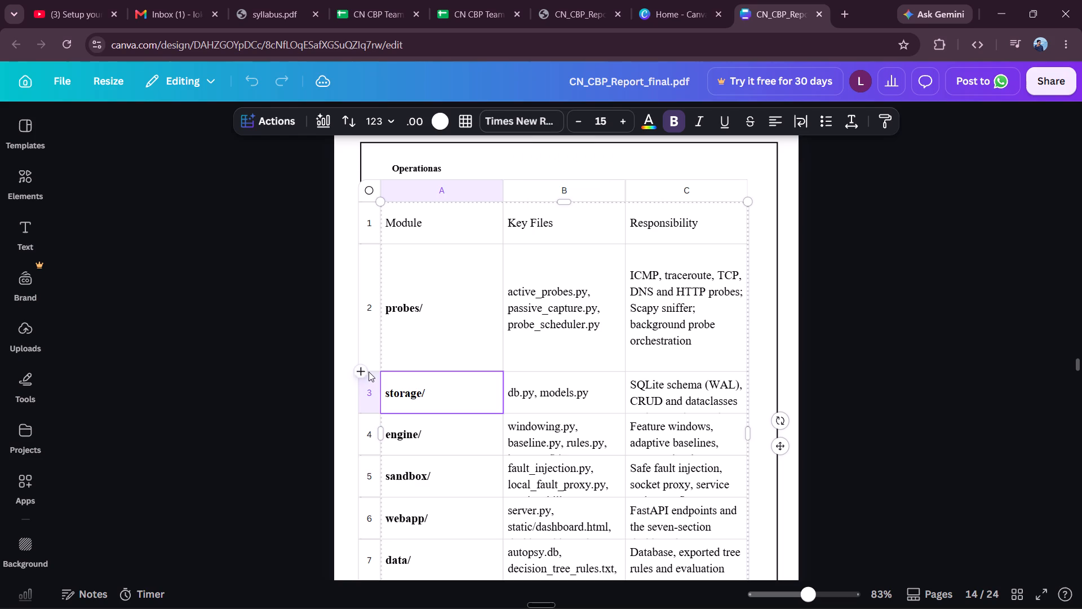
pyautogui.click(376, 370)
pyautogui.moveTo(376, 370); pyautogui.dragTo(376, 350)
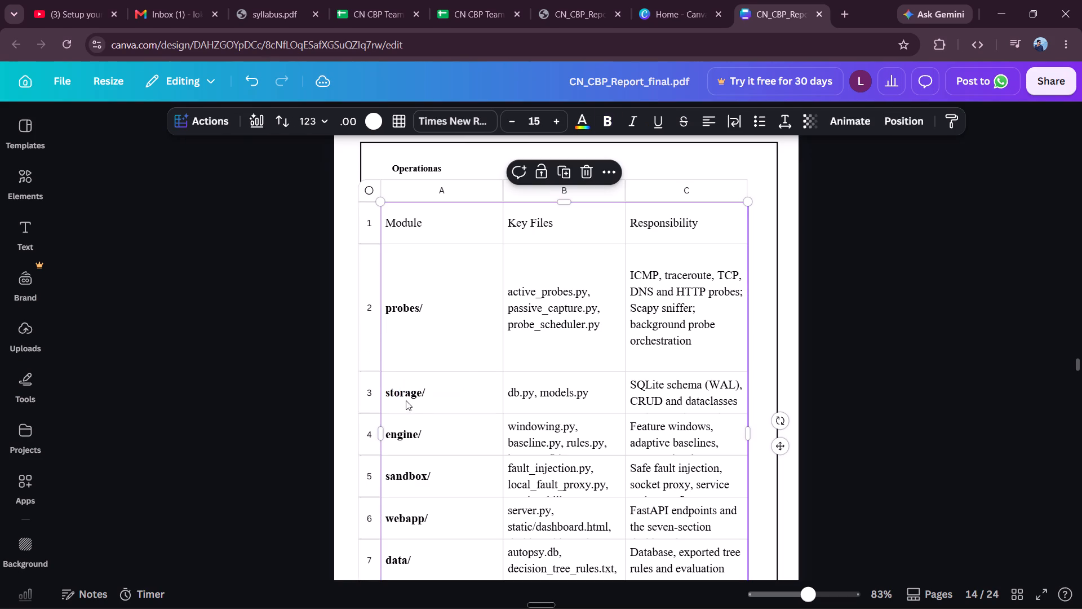
# Widen the table to about 17.3 and stretch its bottom edge down to just above the page number.
pyautogui.moveTo(750, 430); pyautogui.dragTo(757, 431)
pyautogui.moveTo(757, 431); pyautogui.dragTo(766, 431)
pyautogui.scroll(-3, 774, 425)
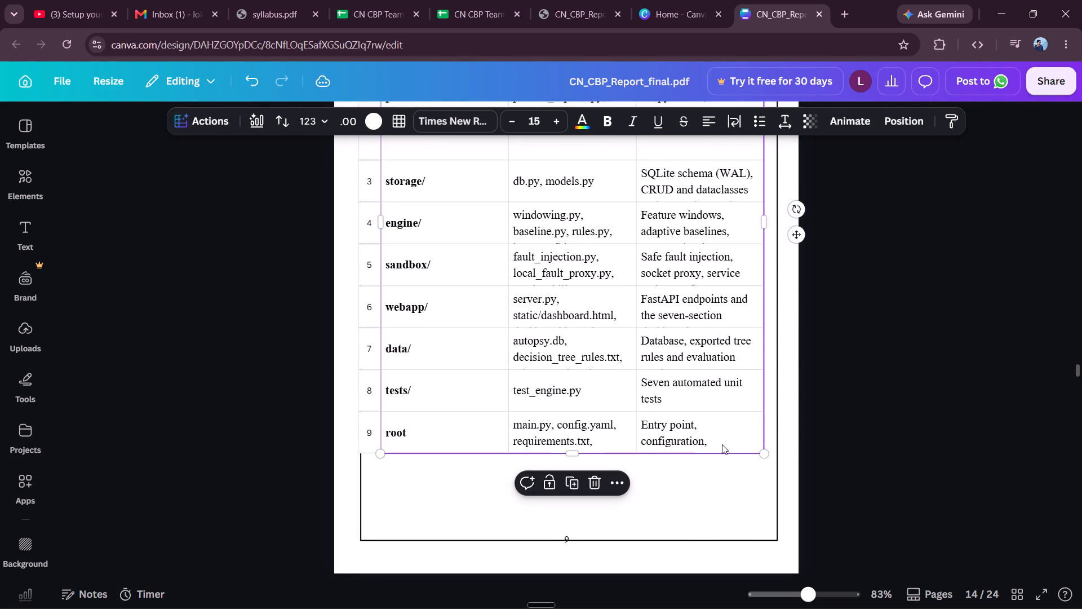
pyautogui.moveTo(569, 454); pyautogui.dragTo(579, 529)
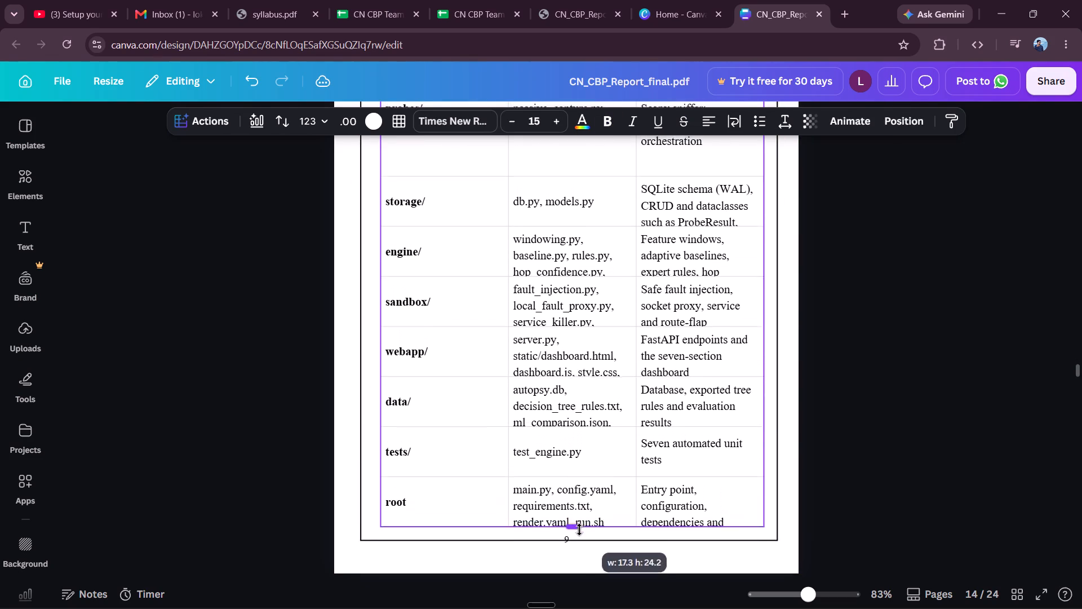
pyautogui.moveTo(579, 529); pyautogui.dragTo(580, 532)
pyautogui.moveTo(583, 531); pyautogui.dragTo(583, 522)
pyautogui.scroll(2, 587, 494)
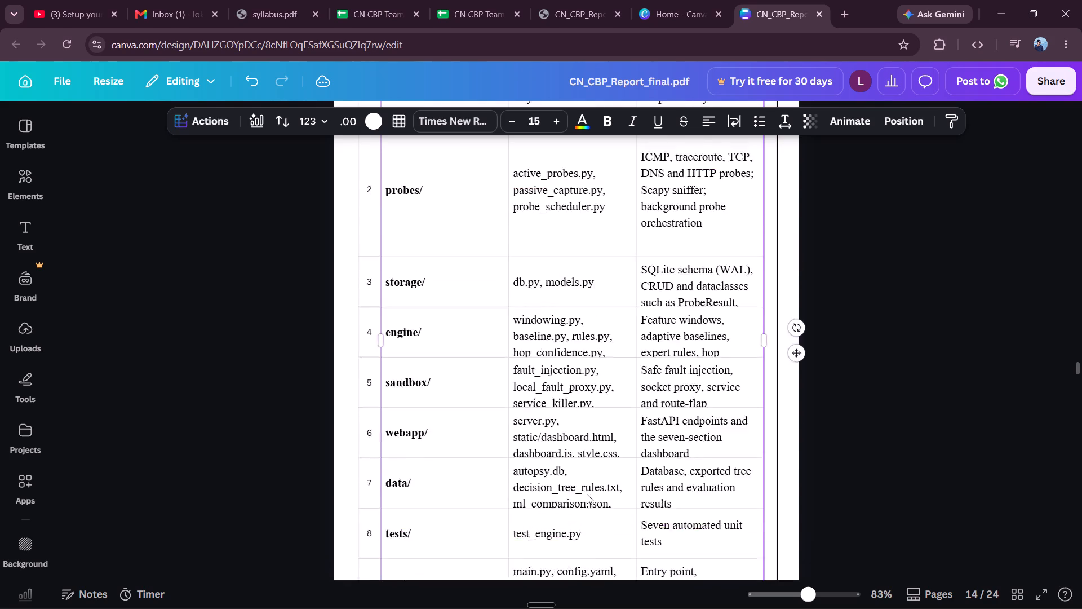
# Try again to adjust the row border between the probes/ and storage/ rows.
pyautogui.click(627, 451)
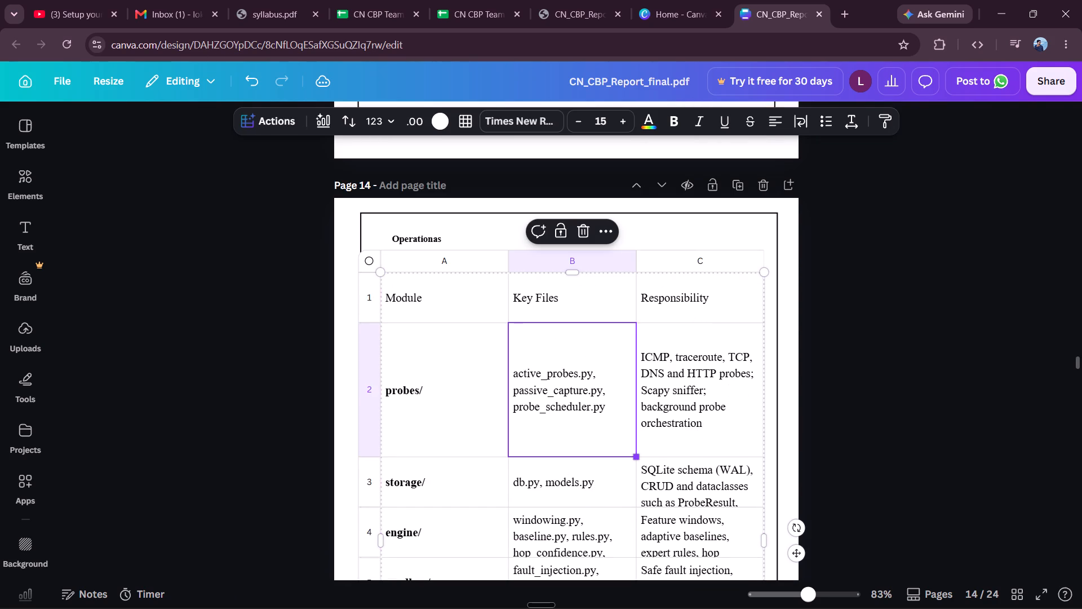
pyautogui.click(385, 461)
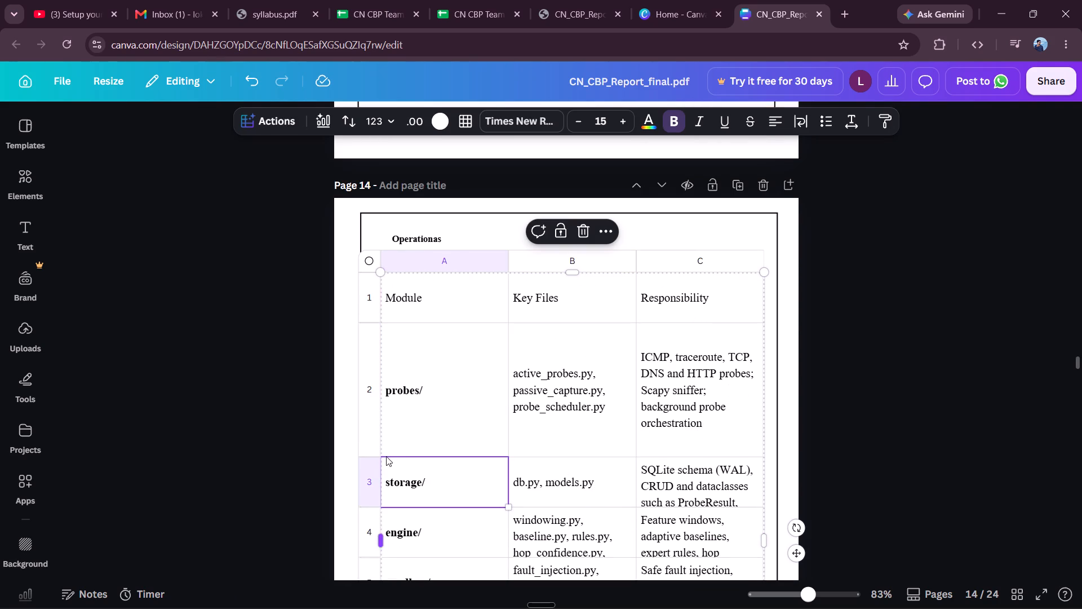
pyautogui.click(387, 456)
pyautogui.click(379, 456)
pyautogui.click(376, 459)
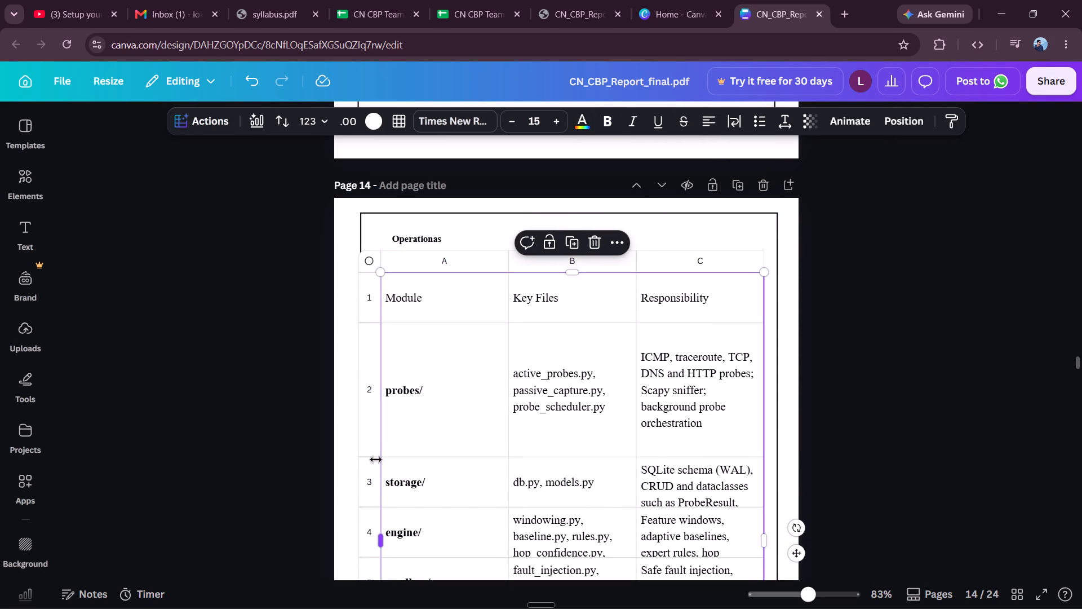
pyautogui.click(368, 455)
# Fill the Module cells below the probes/ row with probes/ and copy it into the adjacent Key Files cell.
pyautogui.click(418, 377)
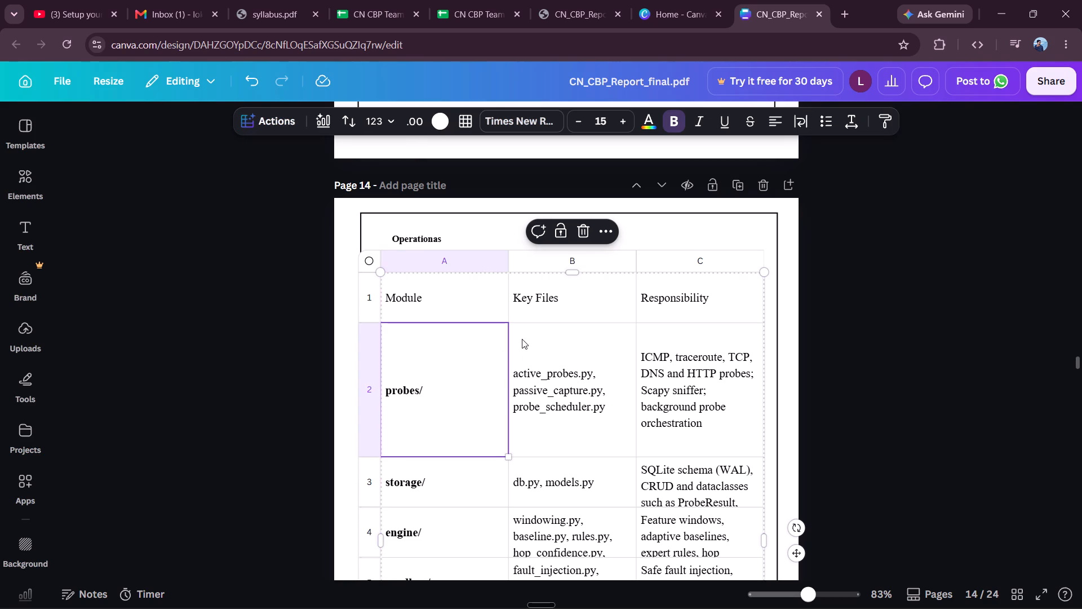
pyautogui.doubleClick(511, 457)
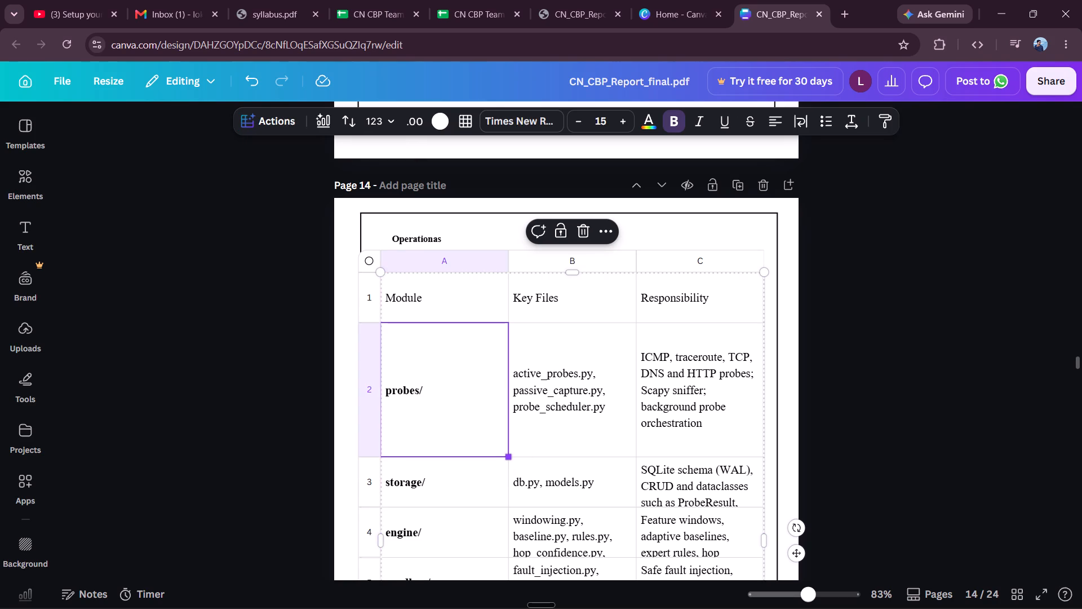
pyautogui.moveTo(507, 456); pyautogui.dragTo(507, 430)
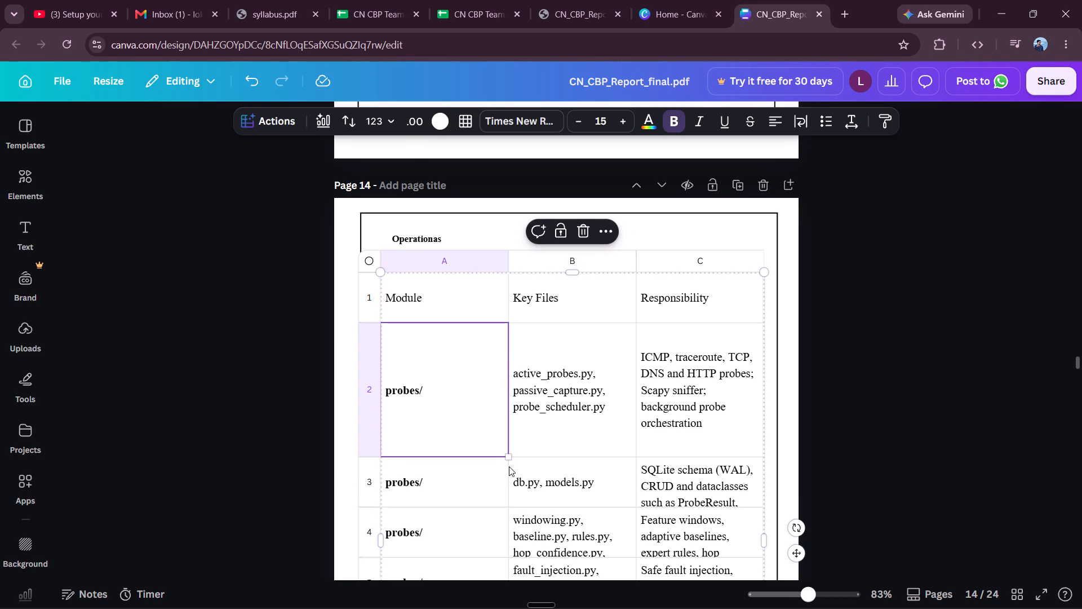
pyautogui.moveTo(509, 456); pyautogui.dragTo(509, 429)
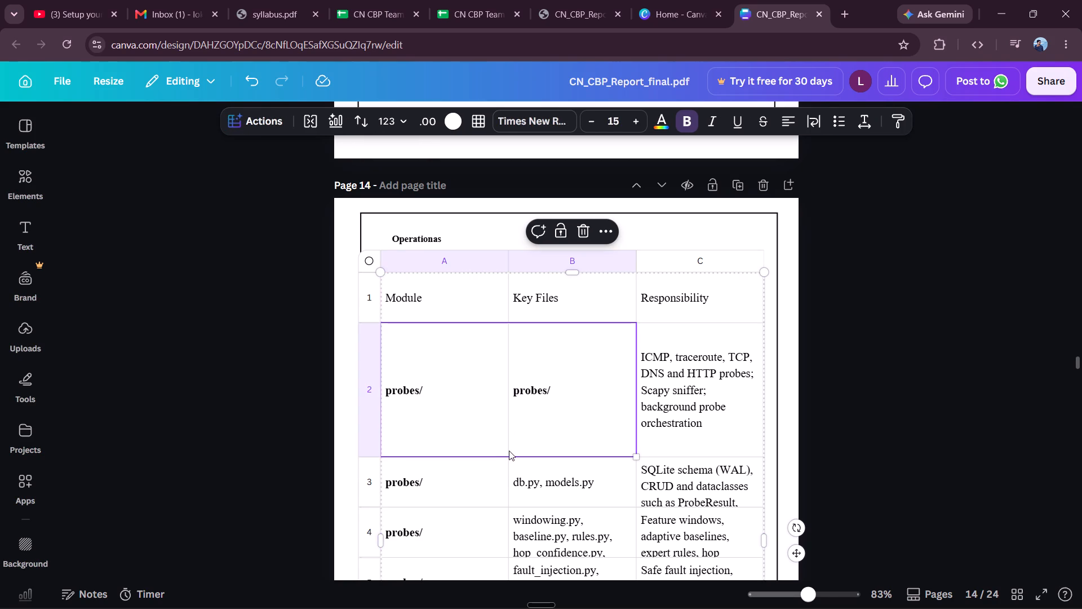
pyautogui.click(497, 442)
# Adjust the table's top edge, stretching it slightly upward beneath the heading.
pyautogui.click(373, 370)
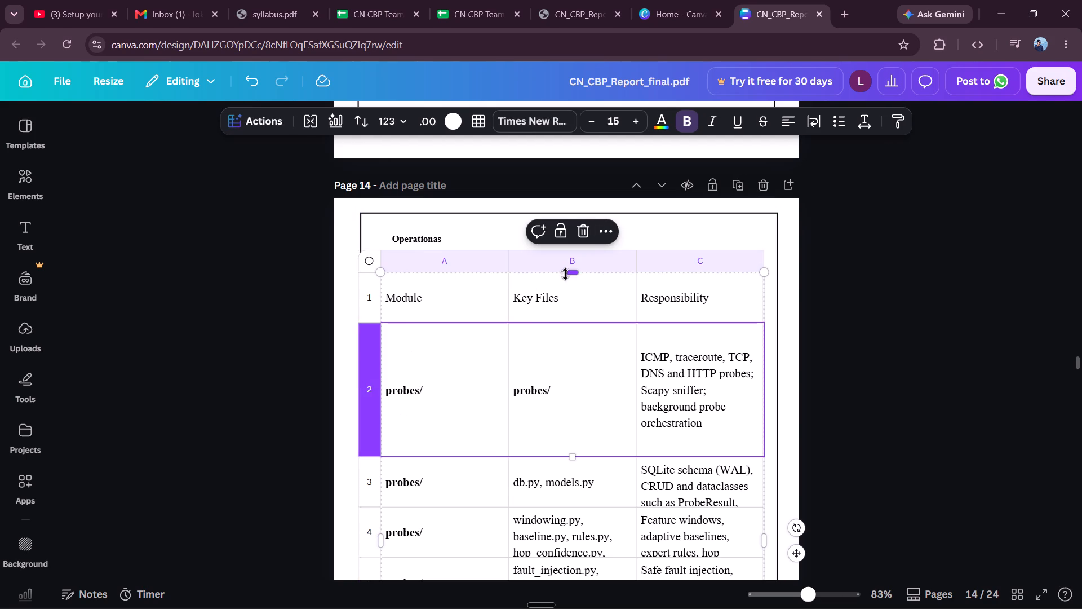
pyautogui.moveTo(566, 271); pyautogui.dragTo(568, 299)
pyautogui.click(568, 299)
pyautogui.click(568, 295)
pyautogui.moveTo(569, 294); pyautogui.dragTo(567, 262)
pyautogui.scroll(-4, 566, 307)
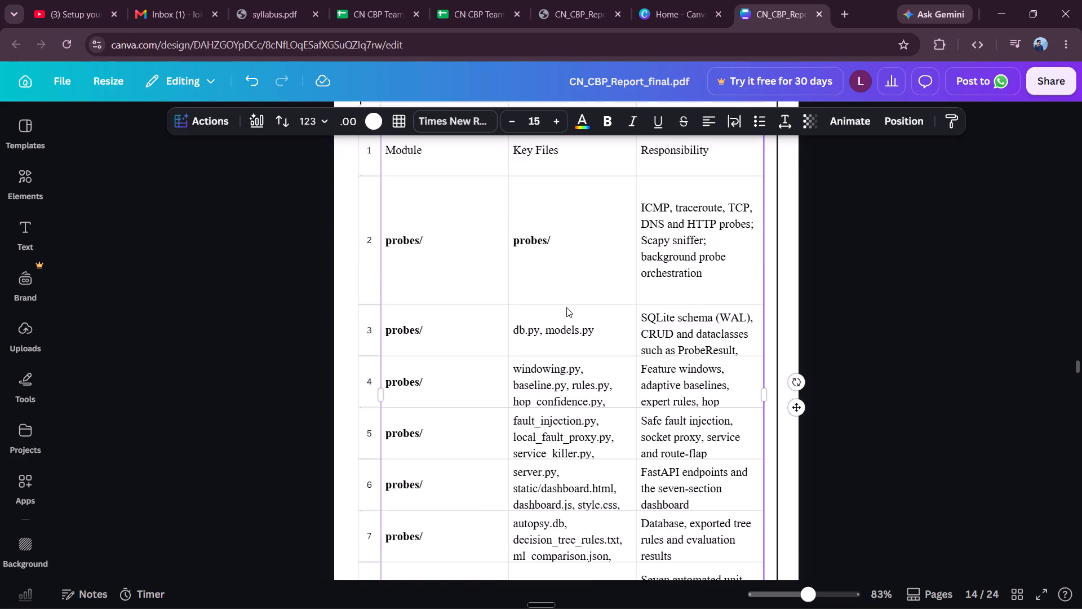
pyautogui.click(972, 346)
pyautogui.scroll(1, 688, 371)
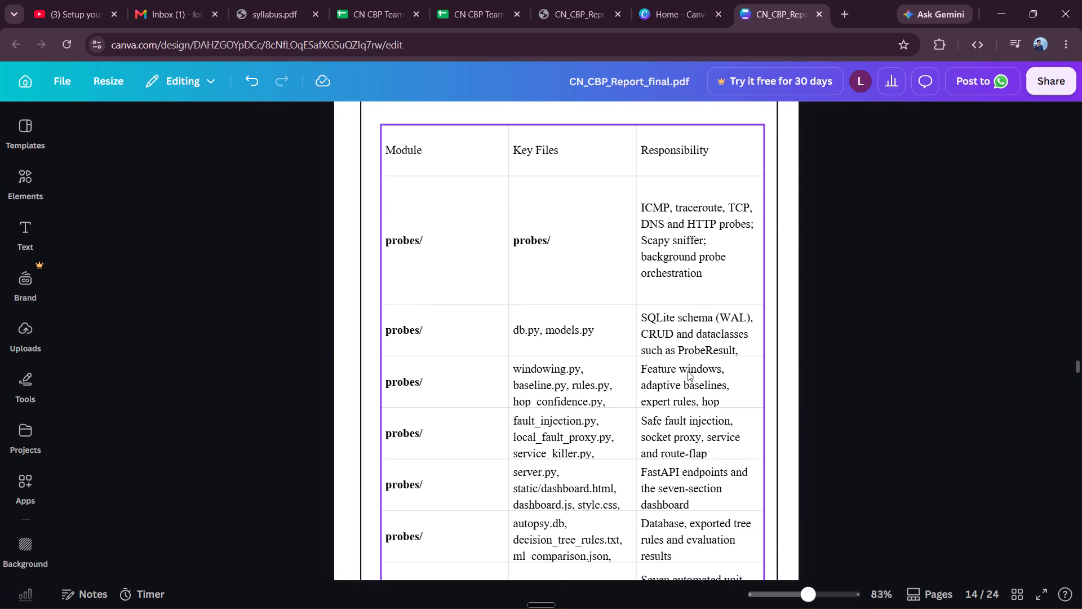
# Undo the latest top-edge stretch of the table and the probes/ fills in the Module and Key Files columns.
pyautogui.scroll(-3, 684, 371)
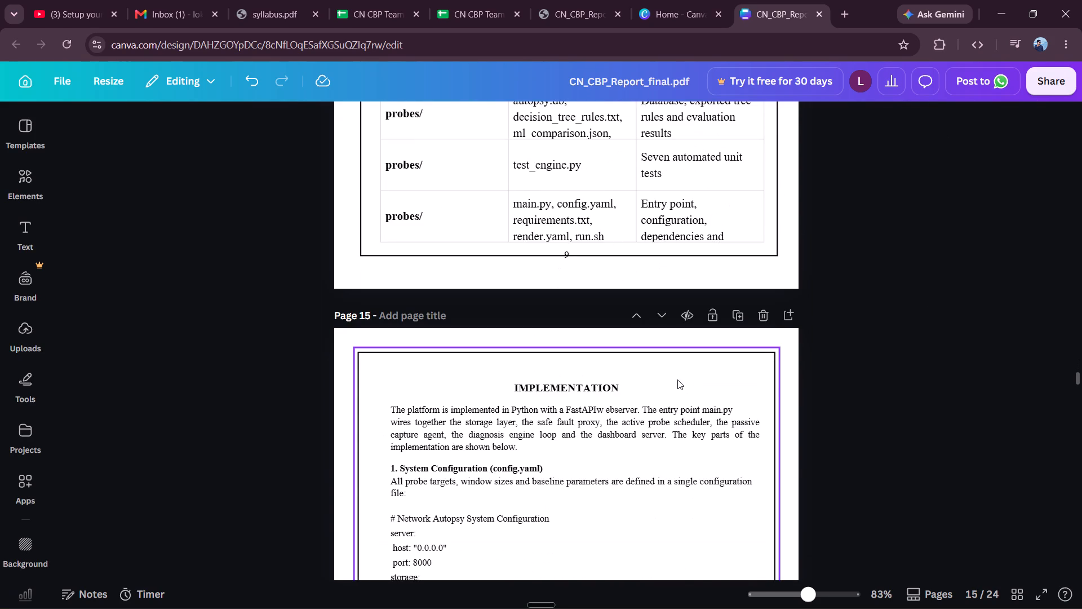
pyautogui.scroll(4, 677, 379)
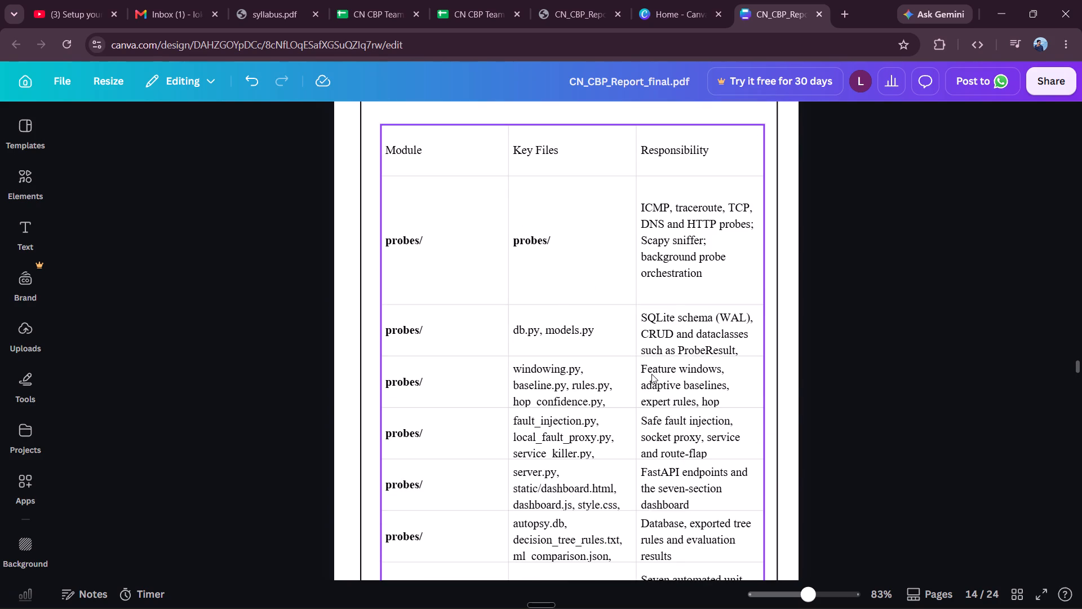
pyautogui.click(471, 253)
pyautogui.click(481, 337)
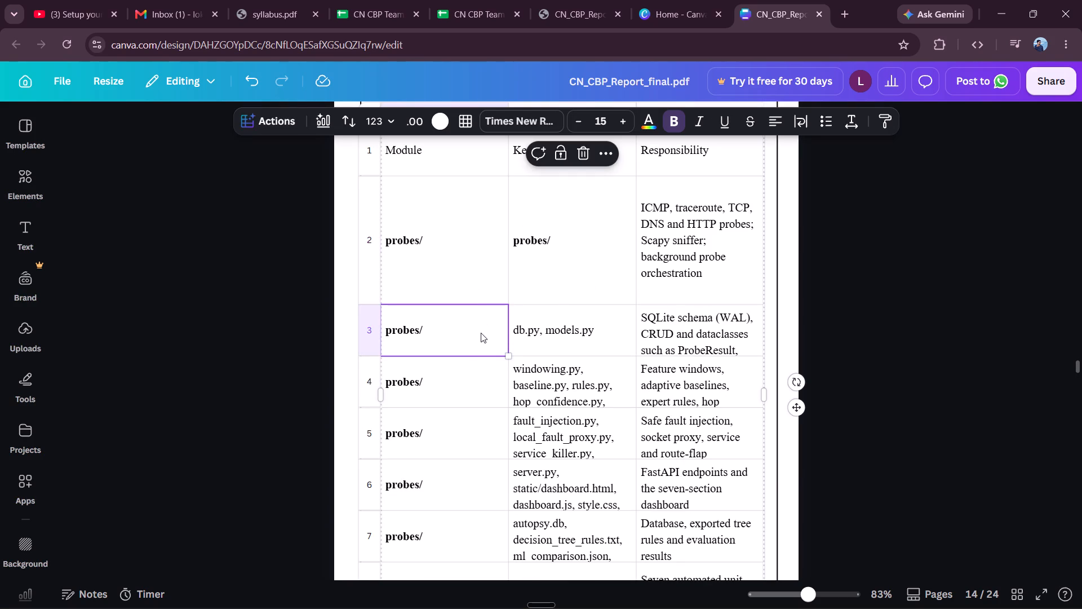
pyautogui.hotkey('ctrl', 'z')
pyautogui.hotkey('ctrl', 'z')
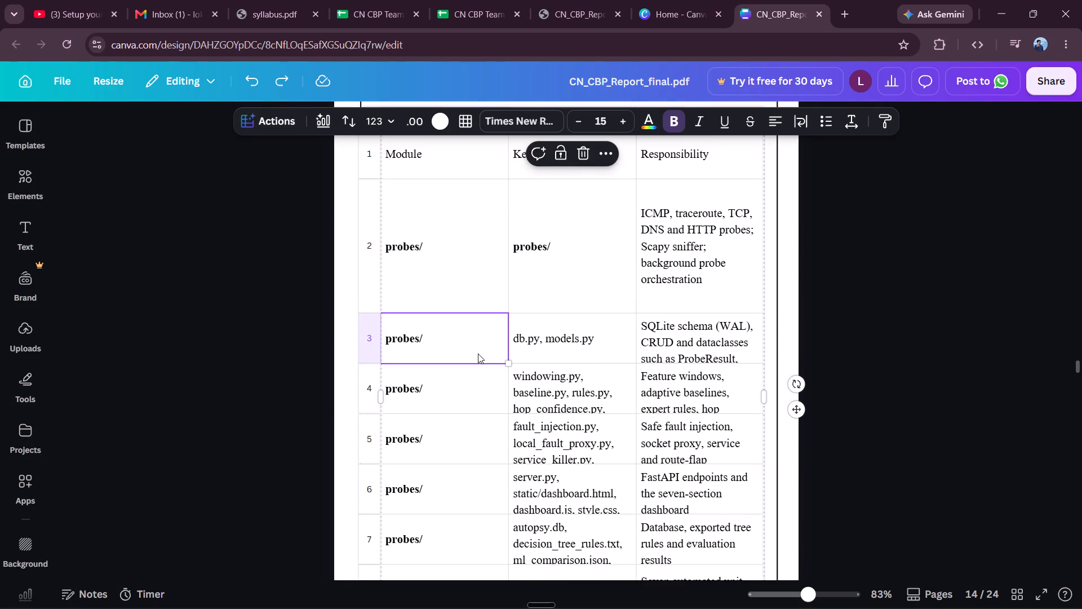
pyautogui.hotkey('ctrl', 'z')
pyautogui.hotkey('ctrl', 'z')
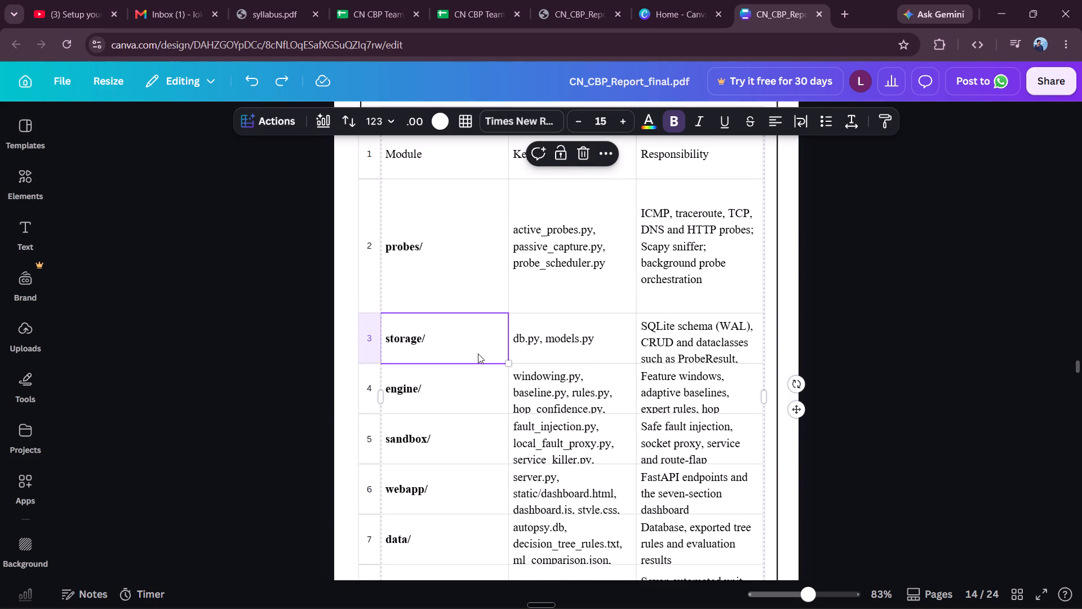
pyautogui.scroll(-2, 477, 350)
pyautogui.scroll(3, 477, 350)
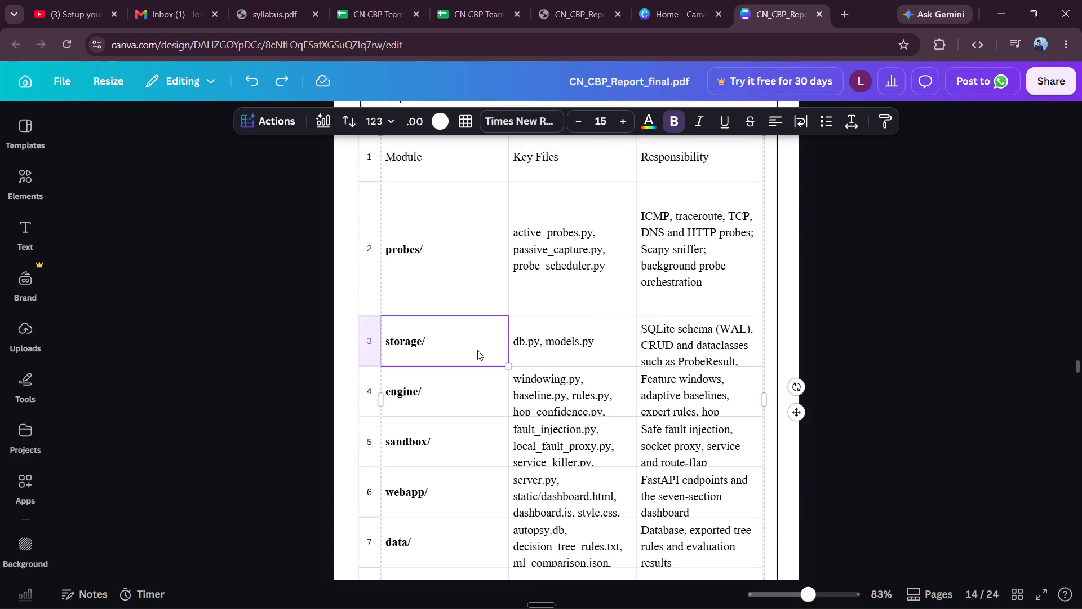
pyautogui.scroll(1, 477, 350)
pyautogui.click(956, 336)
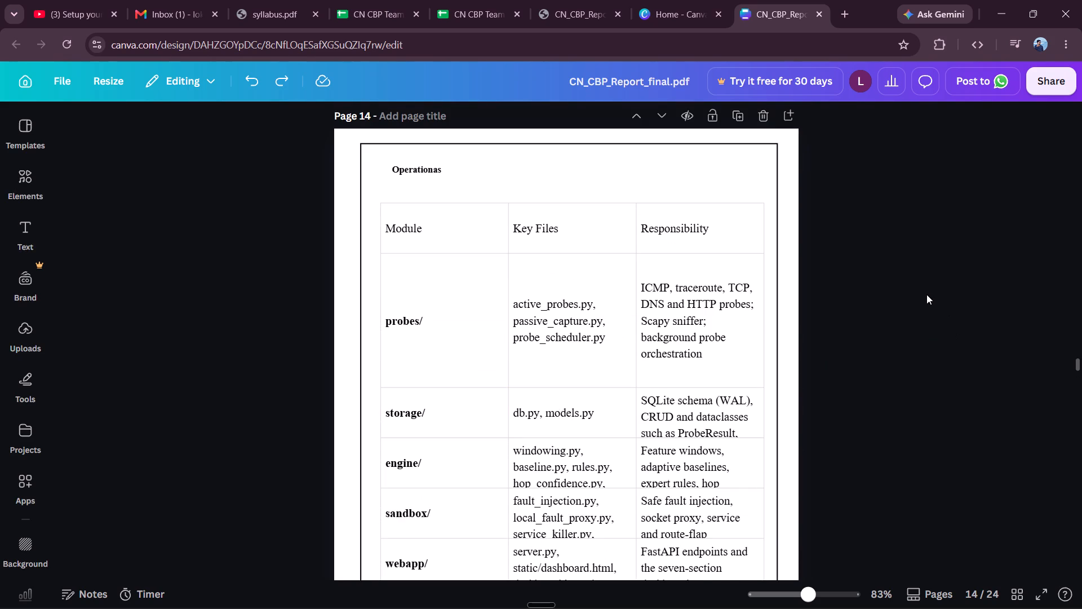
# Stretch the module table's top edge upward to just beneath the Operationas heading on page 14.
pyautogui.scroll(-2, 926, 294)
pyautogui.scroll(-1, 756, 317)
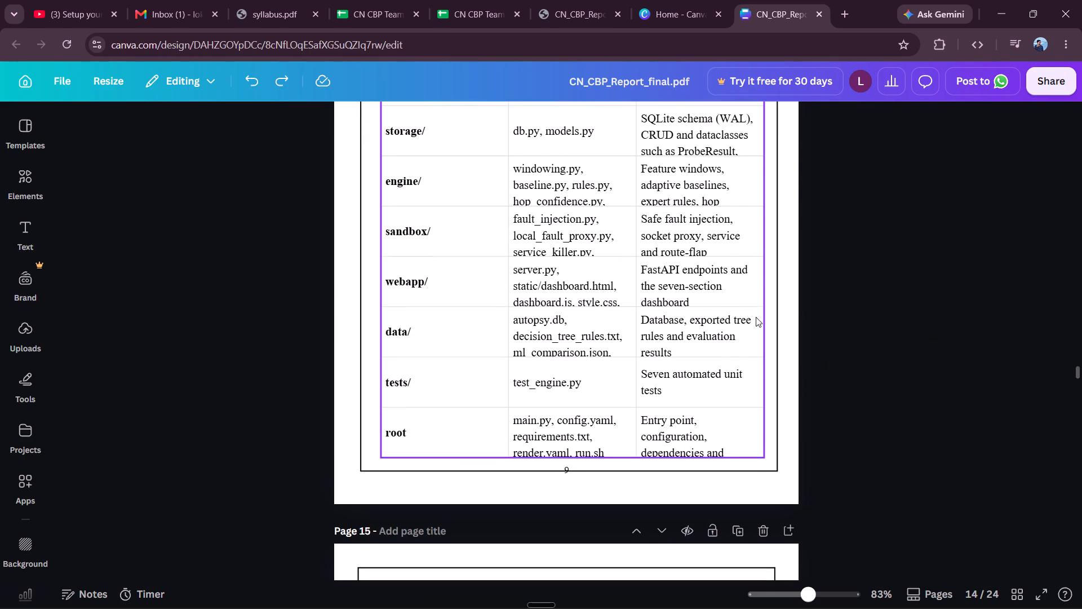
pyautogui.scroll(3, 671, 437)
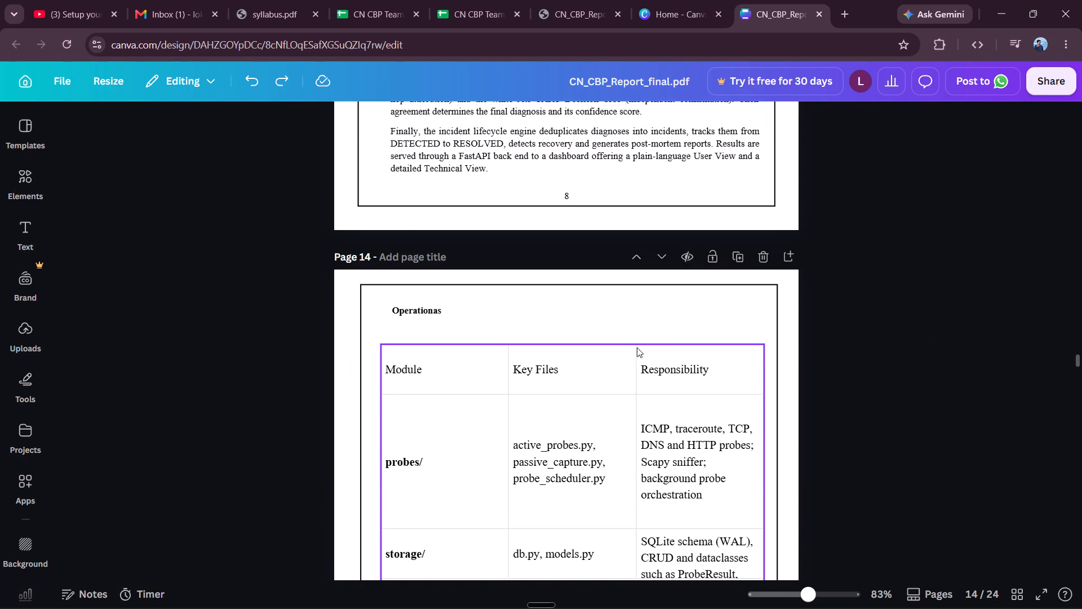
pyautogui.click(614, 347)
pyautogui.moveTo(566, 345); pyautogui.dragTo(576, 318)
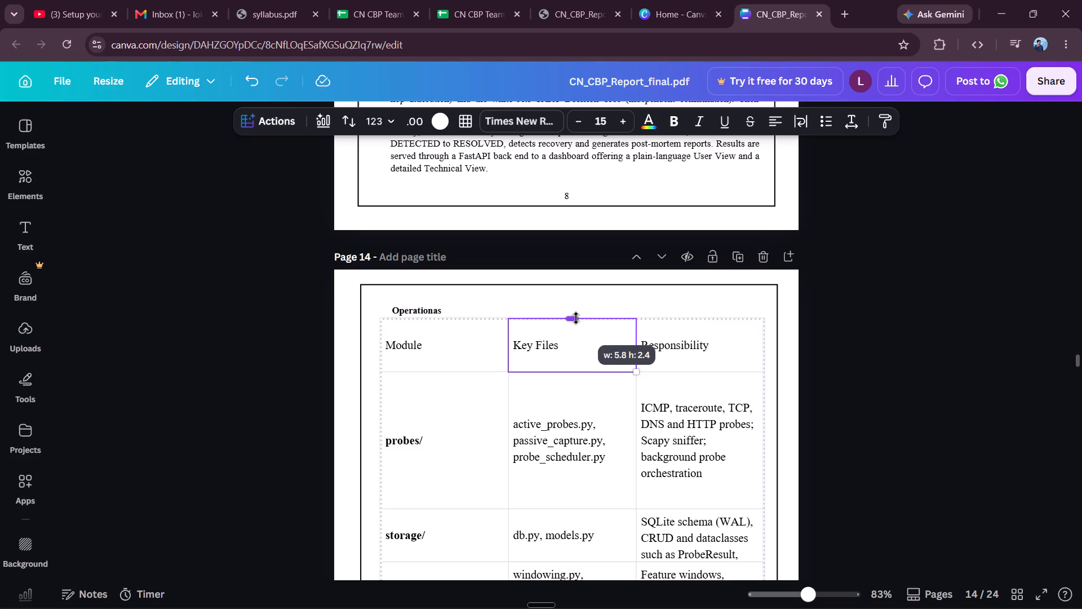
pyautogui.moveTo(576, 318); pyautogui.dragTo(576, 317)
pyautogui.click(576, 317)
pyautogui.scroll(-3, 619, 345)
pyautogui.scroll(1, 620, 346)
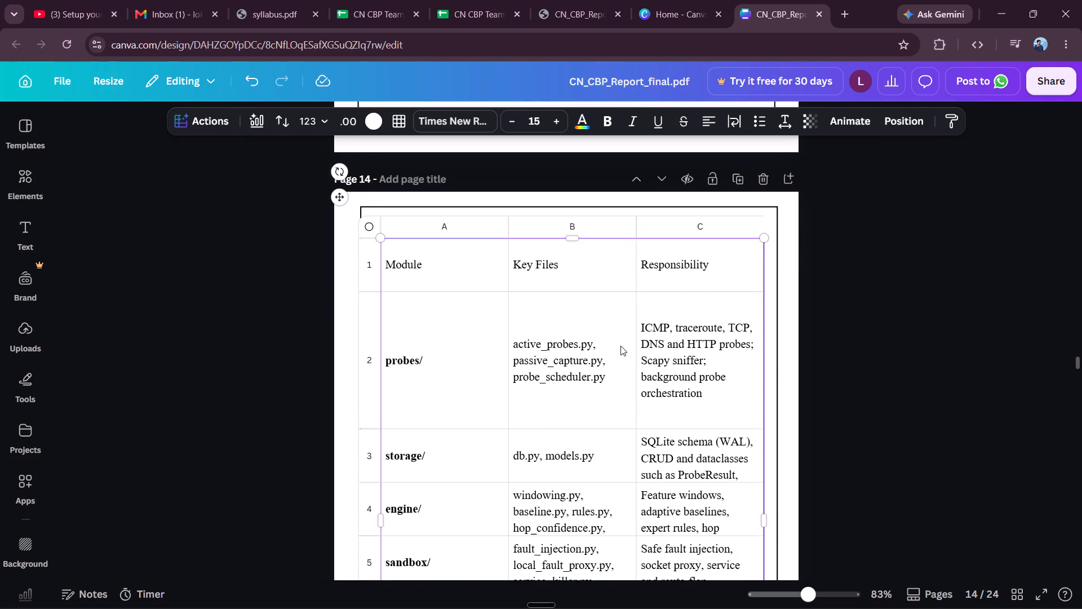
pyautogui.click(943, 323)
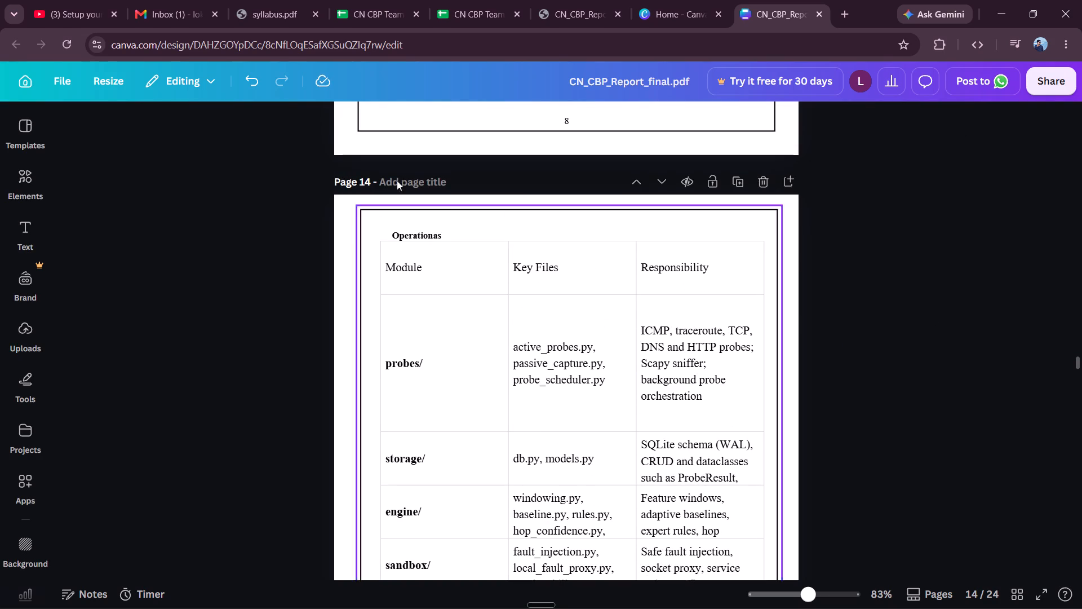
# Increase the font size of the Operationas heading to 18.
pyautogui.tripleClick(431, 231)
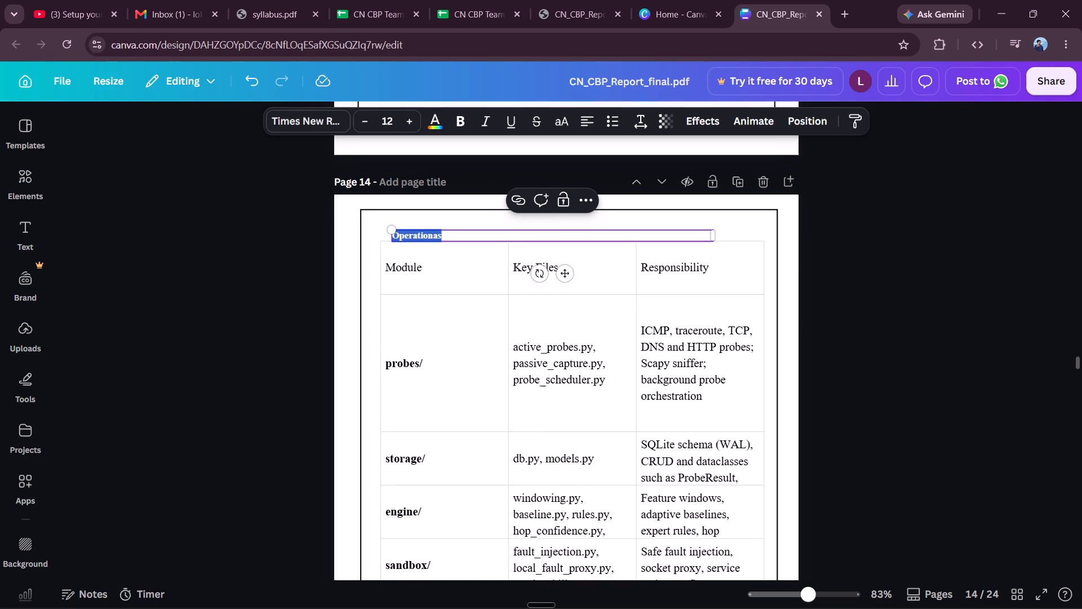
pyautogui.tripleClick(407, 110)
pyautogui.tripleClick(407, 110)
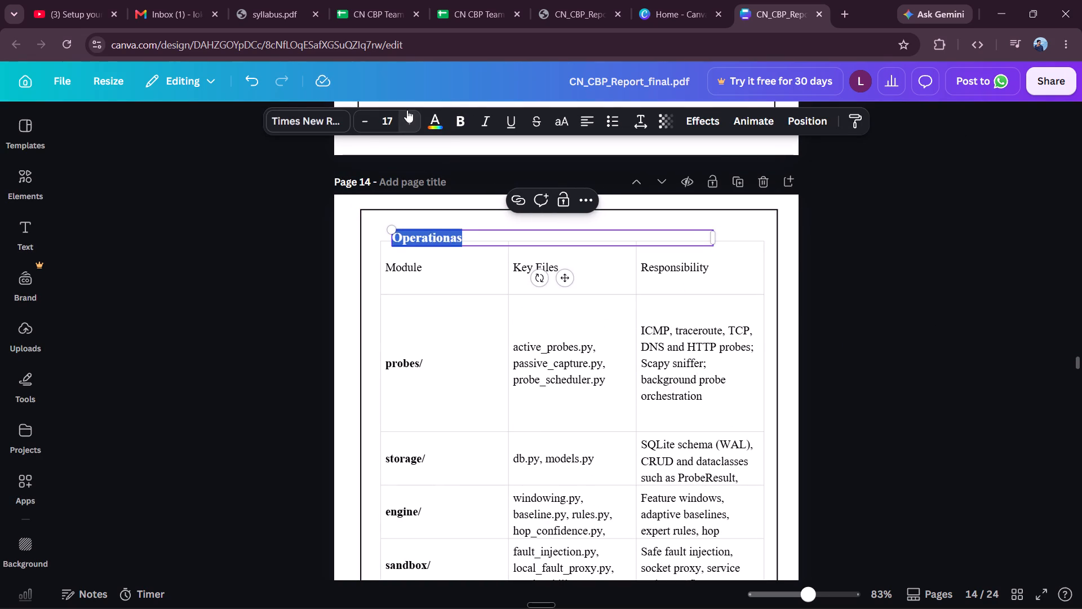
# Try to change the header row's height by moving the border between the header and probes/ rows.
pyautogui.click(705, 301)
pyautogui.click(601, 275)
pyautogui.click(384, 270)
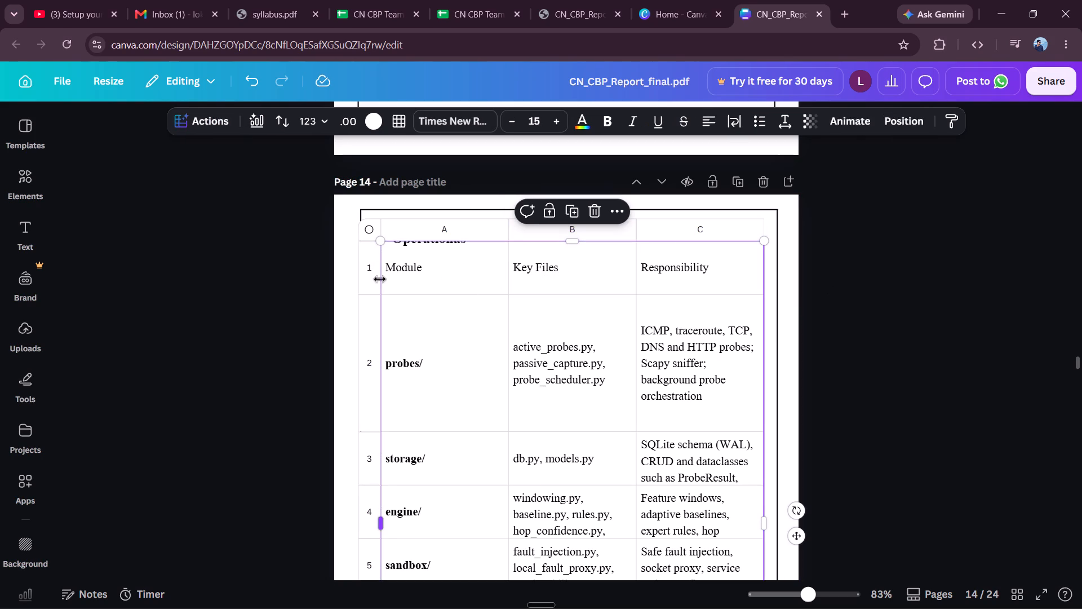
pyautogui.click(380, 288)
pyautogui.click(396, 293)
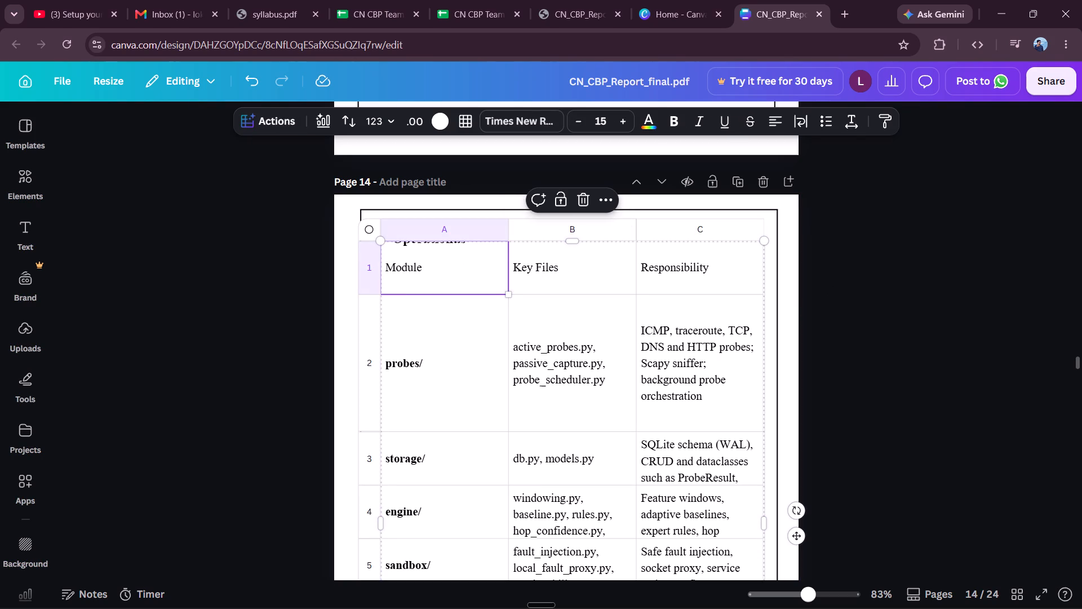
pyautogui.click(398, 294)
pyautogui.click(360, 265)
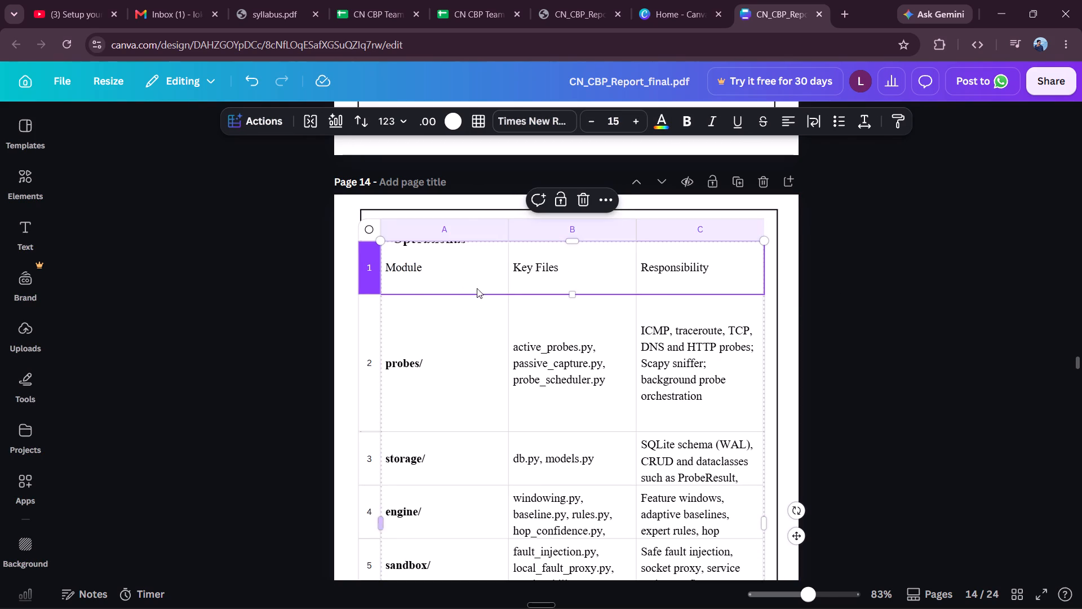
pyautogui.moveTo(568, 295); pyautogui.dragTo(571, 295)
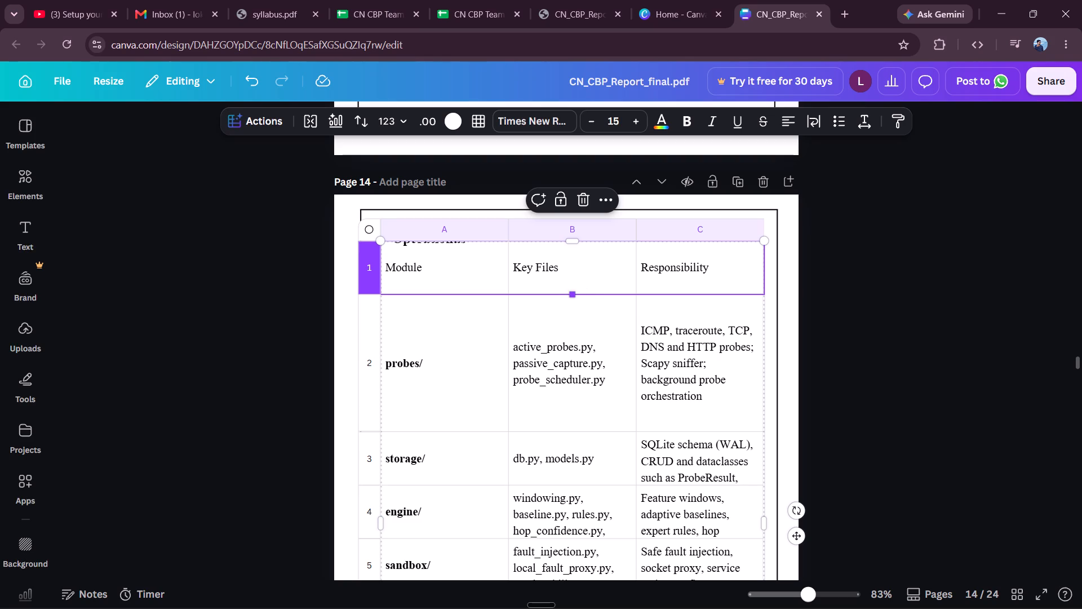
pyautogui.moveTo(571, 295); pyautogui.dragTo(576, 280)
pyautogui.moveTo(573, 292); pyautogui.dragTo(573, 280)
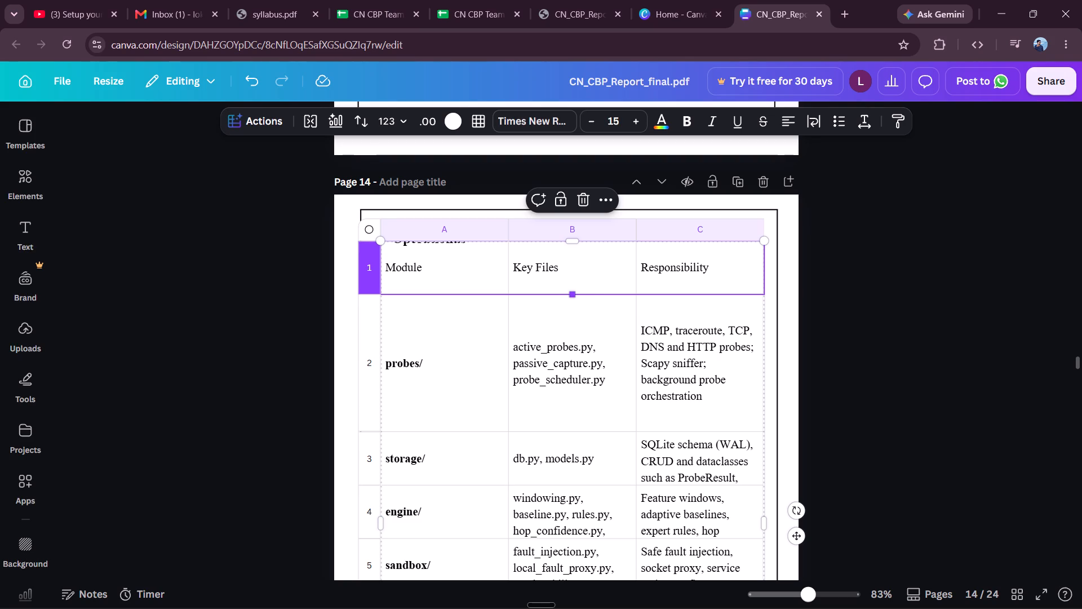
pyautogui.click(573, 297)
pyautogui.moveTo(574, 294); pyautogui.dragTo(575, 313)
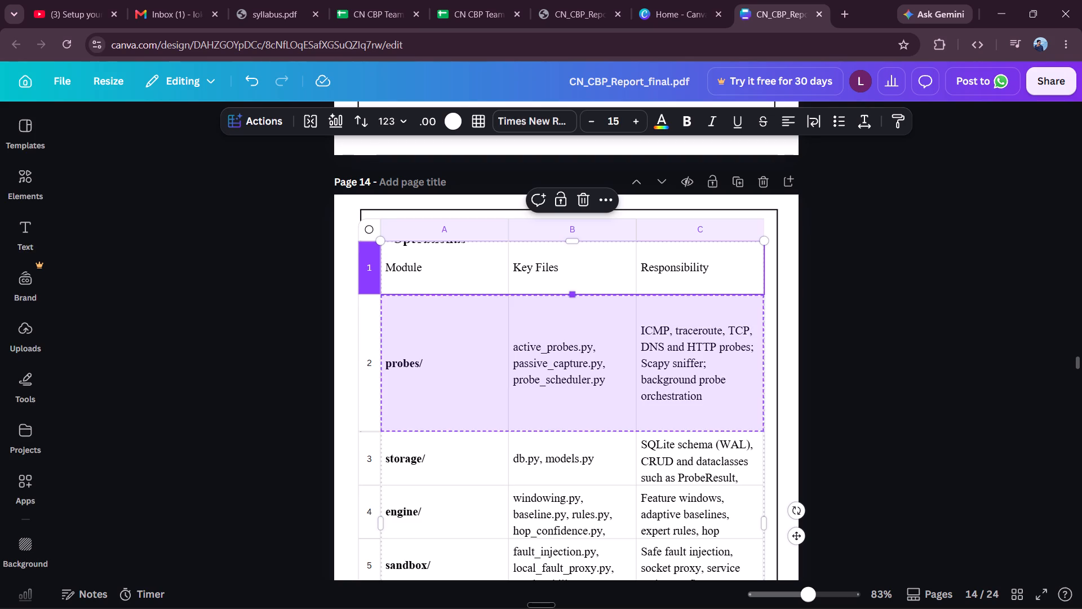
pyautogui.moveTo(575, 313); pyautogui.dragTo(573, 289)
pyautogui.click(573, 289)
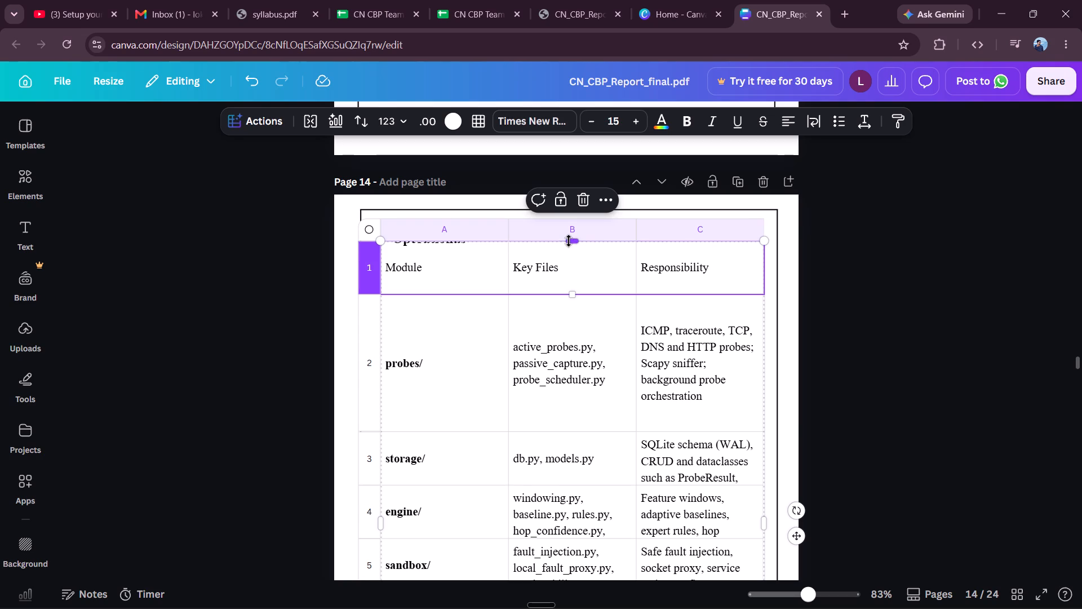
# Lower the module table's top edge slightly so that it clears the enlarged heading.
pyautogui.moveTo(569, 240); pyautogui.dragTo(569, 251)
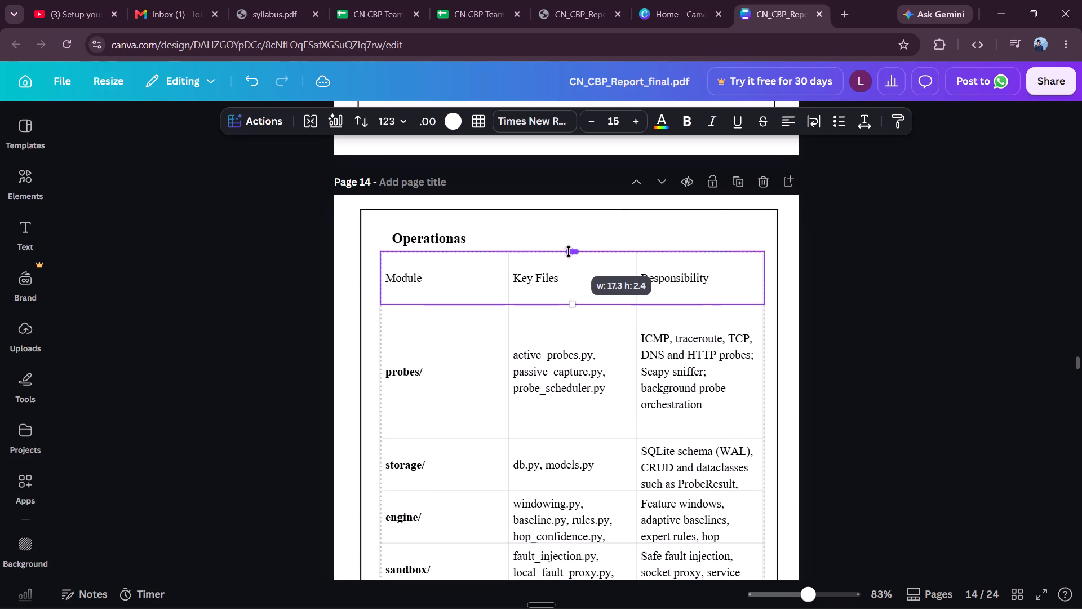
pyautogui.moveTo(569, 251); pyautogui.dragTo(570, 255)
pyautogui.scroll(-2, 570, 310)
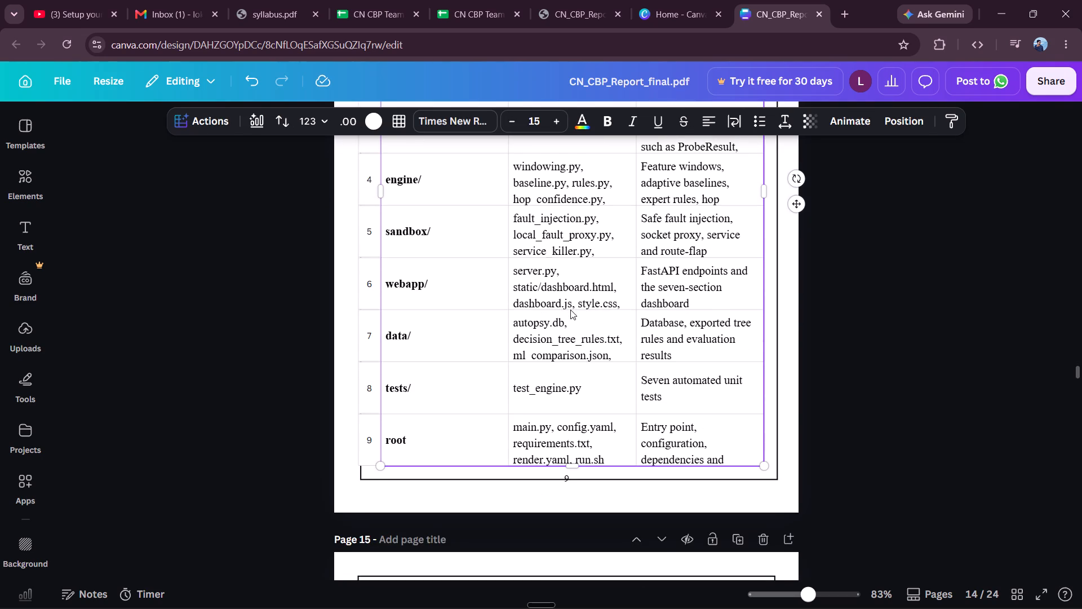
pyautogui.click(884, 409)
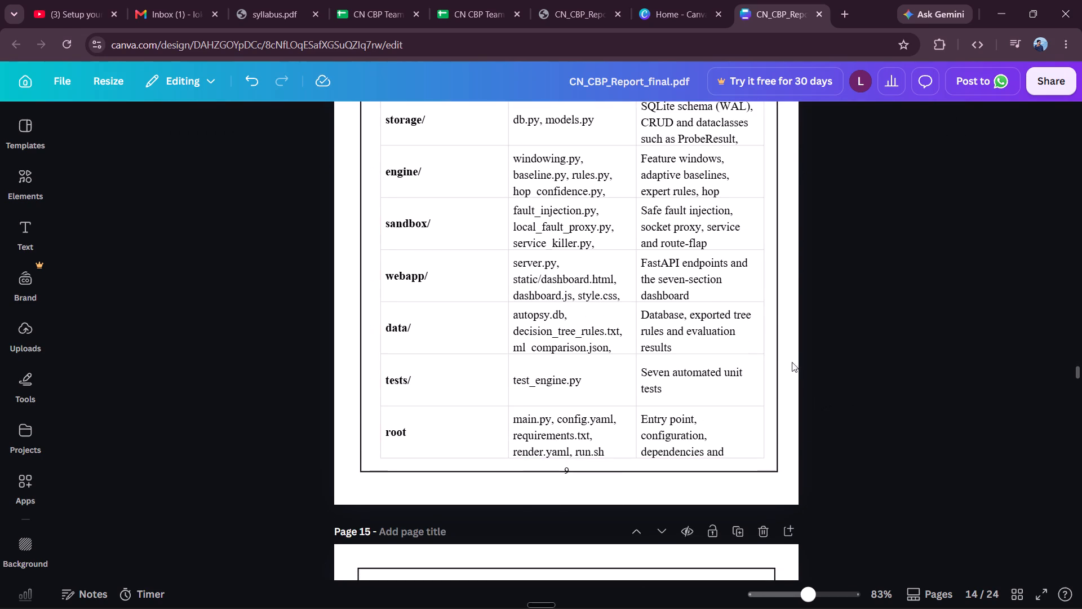
# Correct the page 14 heading's text to Operations.
pyautogui.scroll(4, 784, 360)
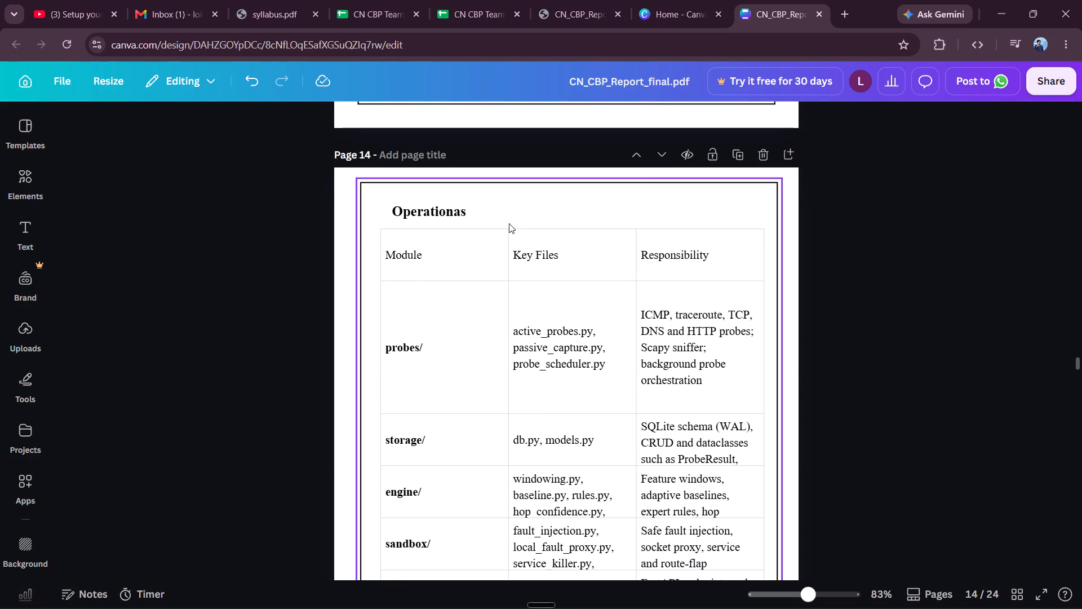
pyautogui.click(458, 209)
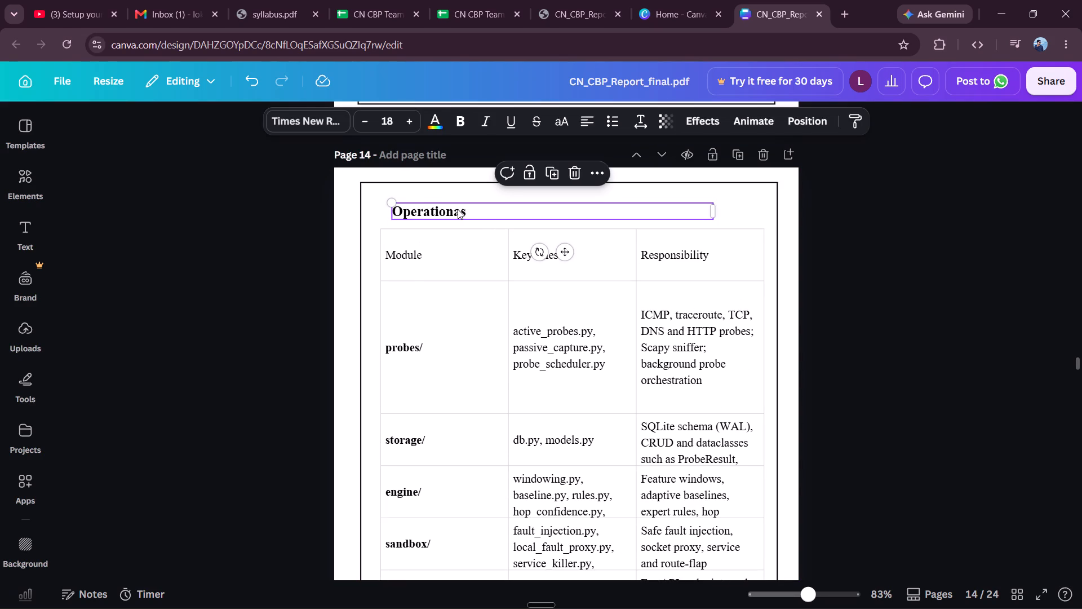
pyautogui.click(458, 209)
pyautogui.press('BackSpace')
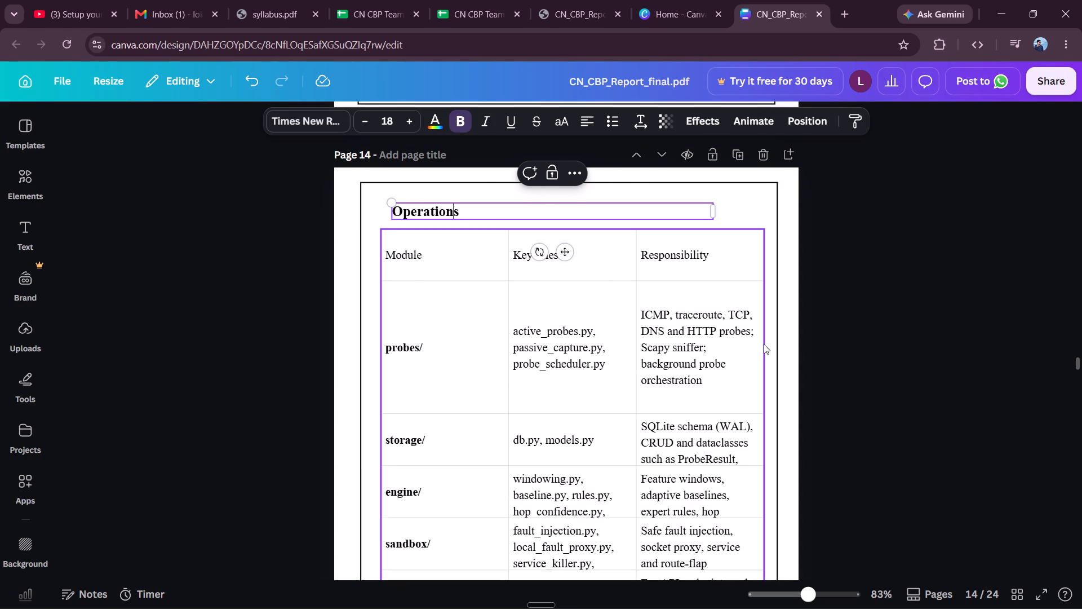
pyautogui.click(908, 337)
# On page 11, insert two spaces before "One app or site is" to shift it into the TARGET_SERVICE_DOWN row's User Impact column.
pyautogui.scroll(7, 908, 337)
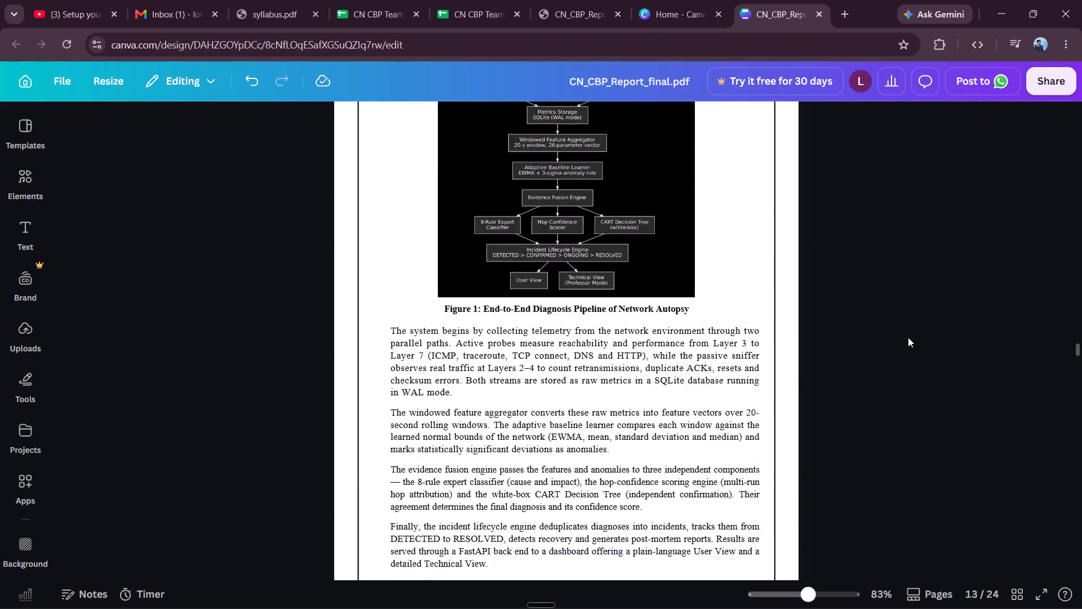
pyautogui.scroll(11, 908, 337)
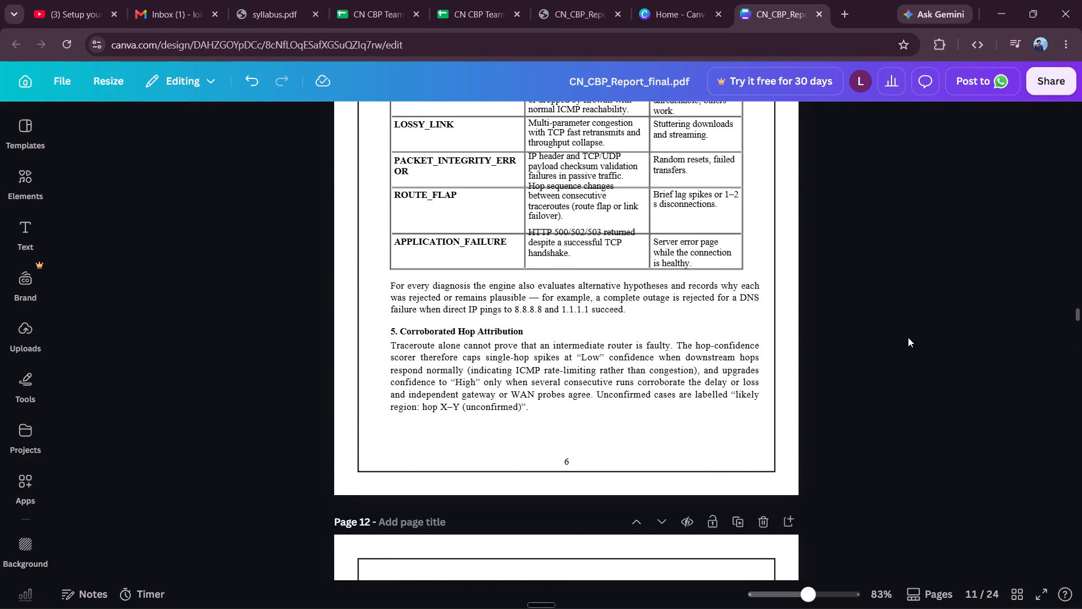
pyautogui.scroll(1, 908, 337)
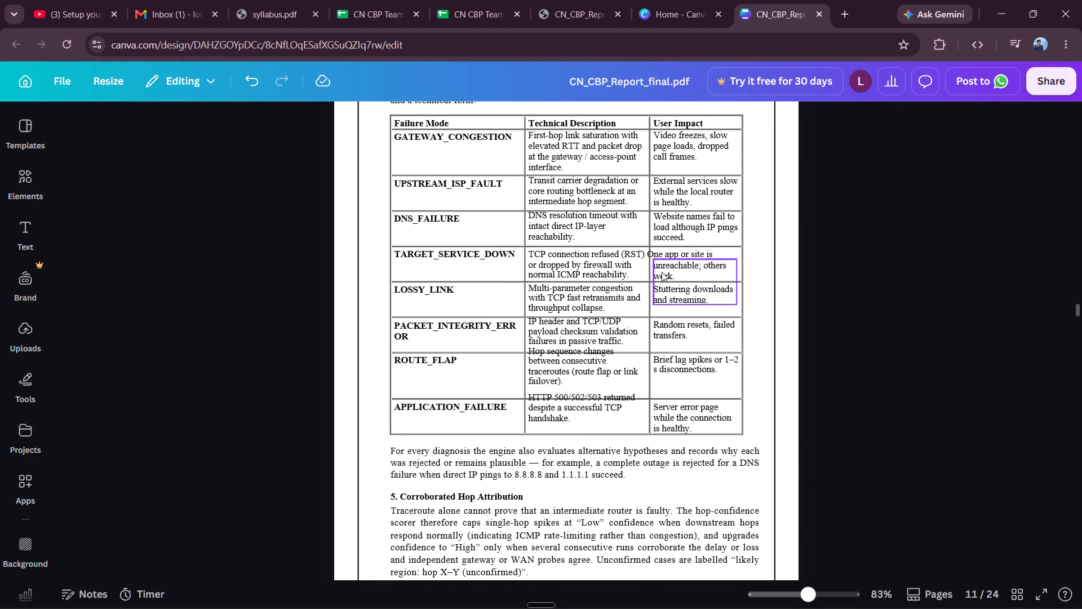
pyautogui.click(659, 254)
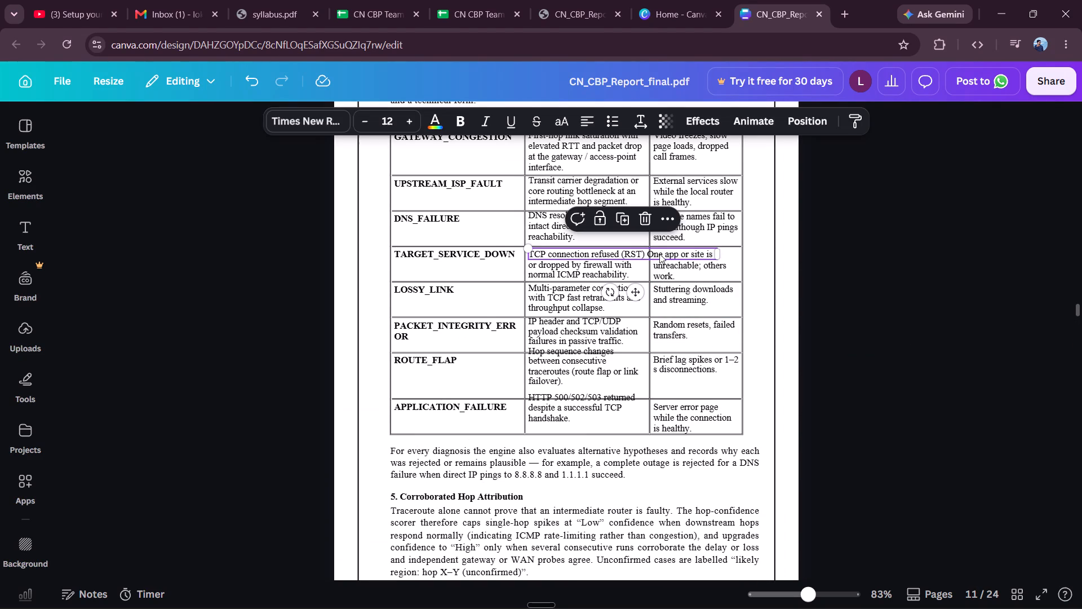
pyautogui.click(648, 254)
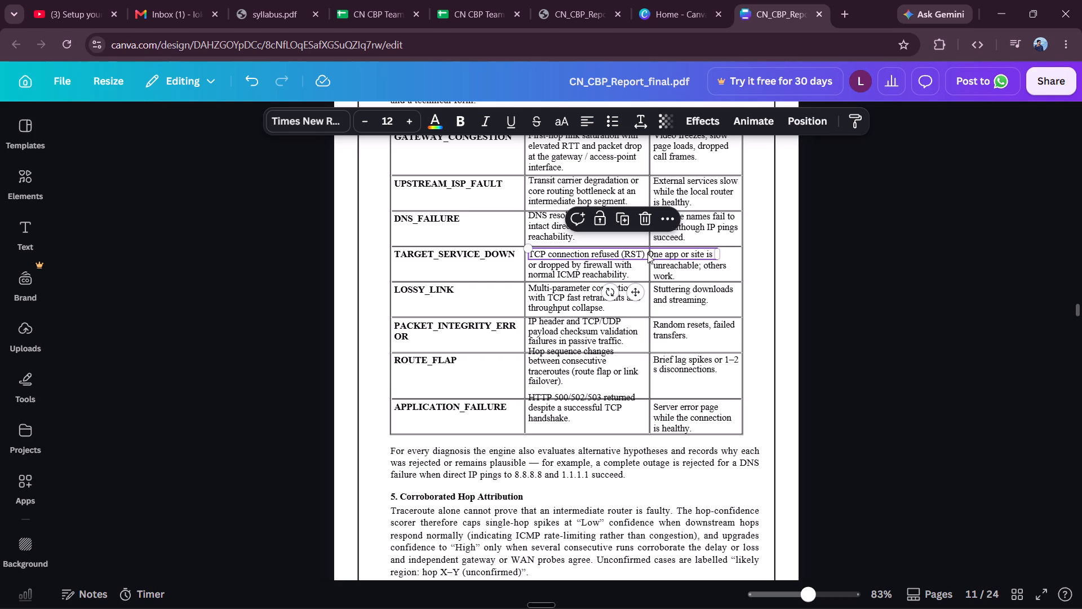
pyautogui.click(648, 254)
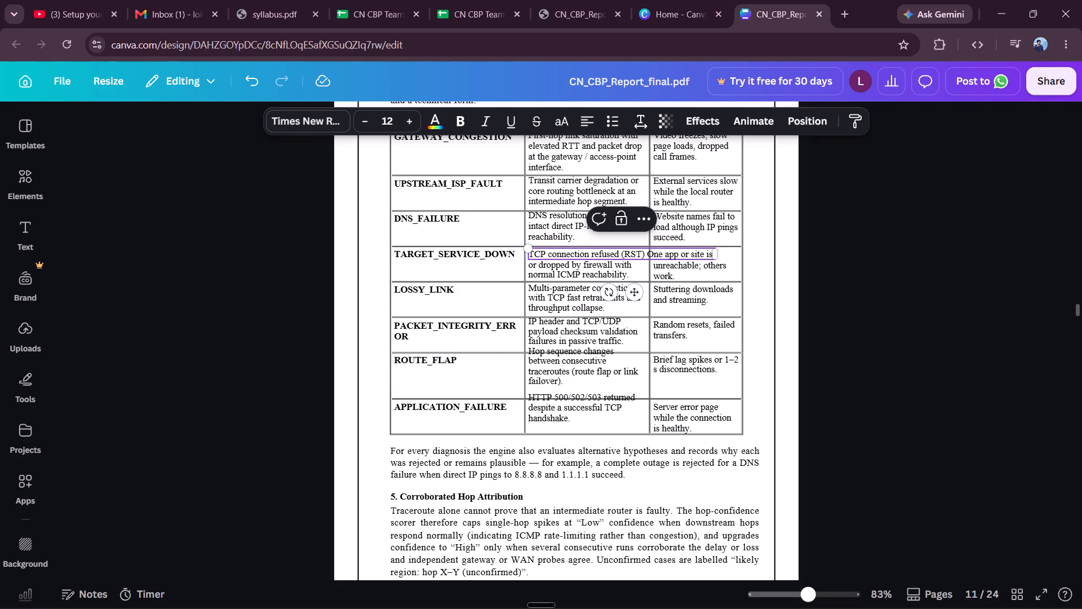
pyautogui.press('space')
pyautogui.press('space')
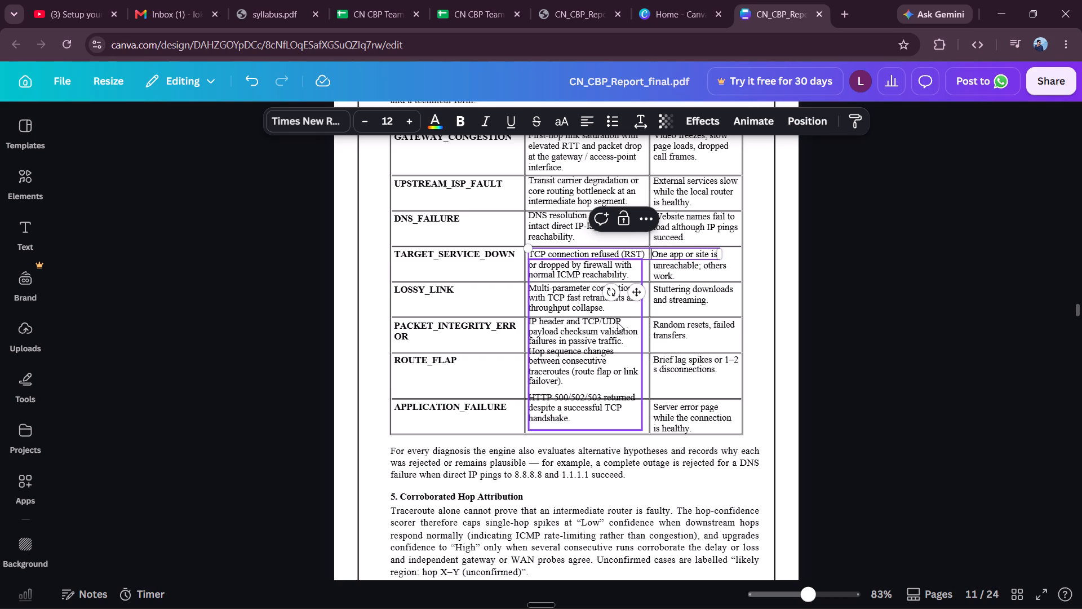
# Scale up the Technical Description text block spanning the lower table rows to font size 12.4, about 5.3 wide by 8 high.
pyautogui.click(598, 355)
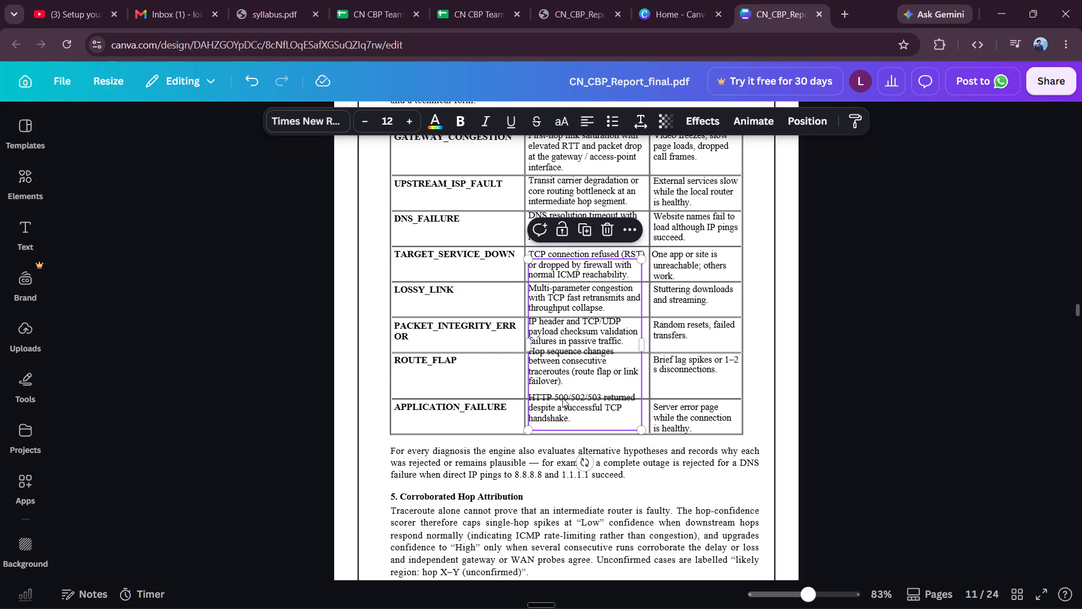
pyautogui.click(493, 414)
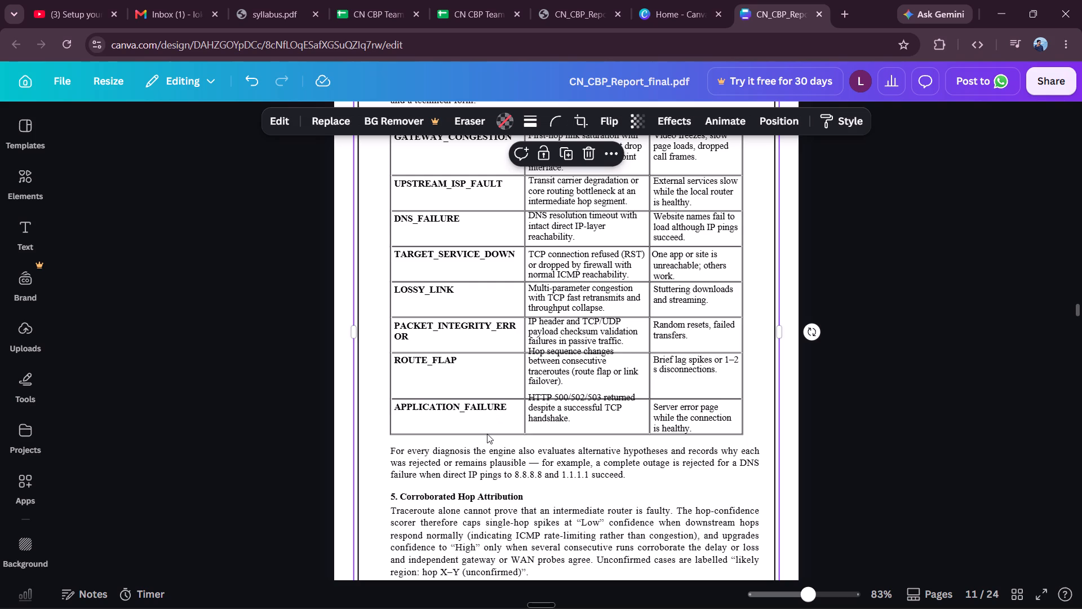
pyautogui.click(487, 434)
pyautogui.click(647, 406)
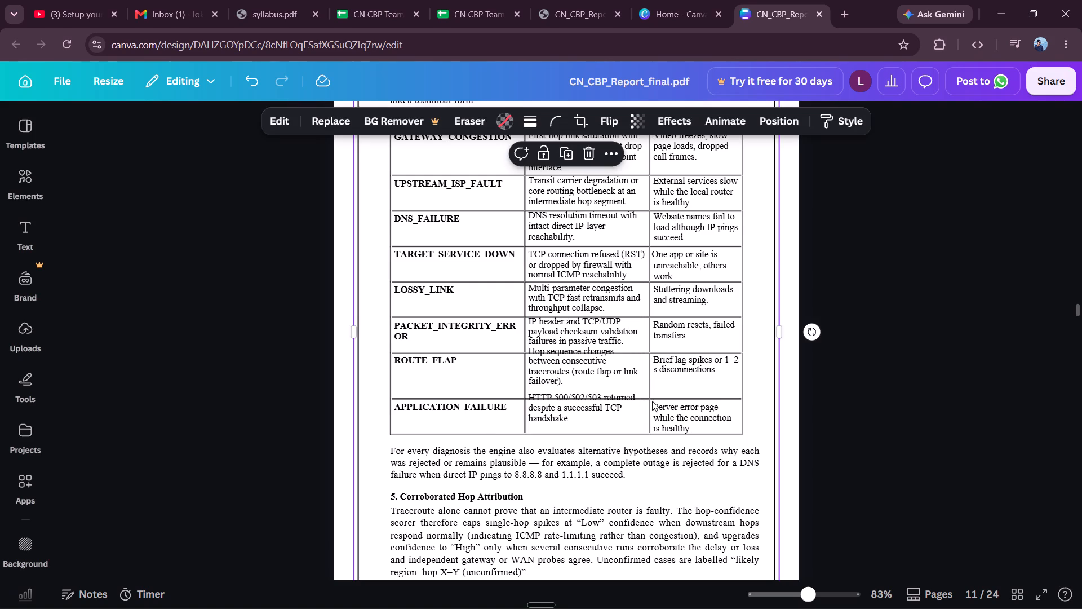
pyautogui.click(652, 399)
pyautogui.click(629, 367)
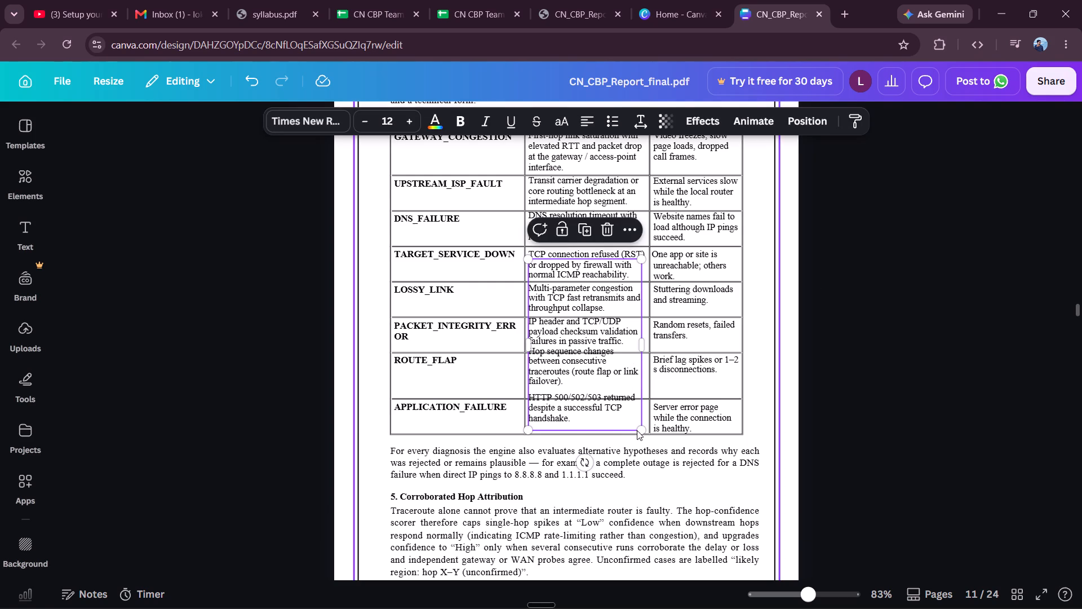
pyautogui.moveTo(641, 429); pyautogui.dragTo(641, 435)
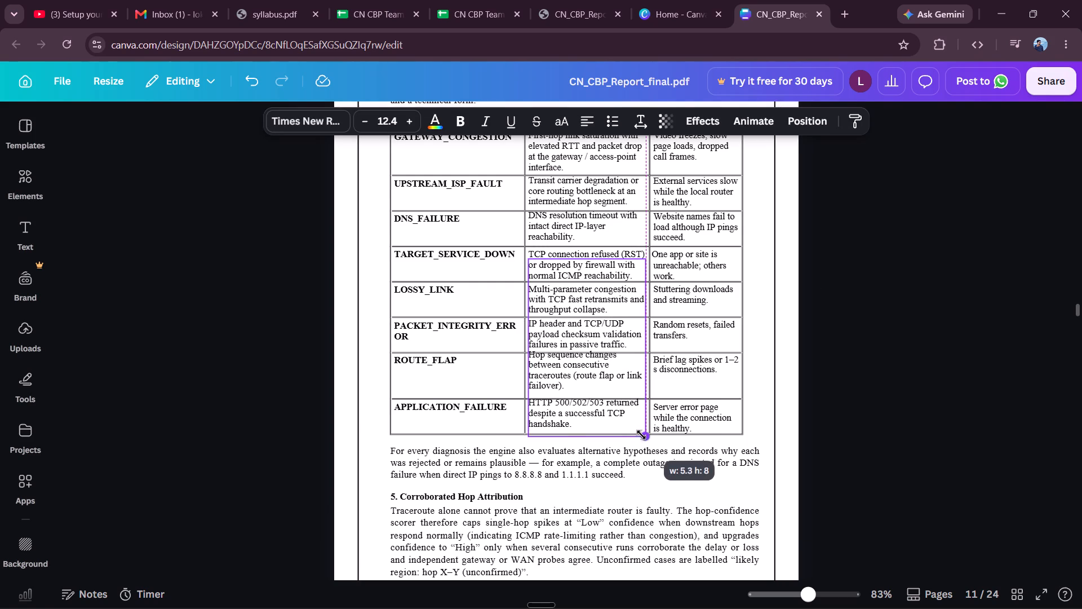
pyautogui.moveTo(641, 435); pyautogui.dragTo(643, 439)
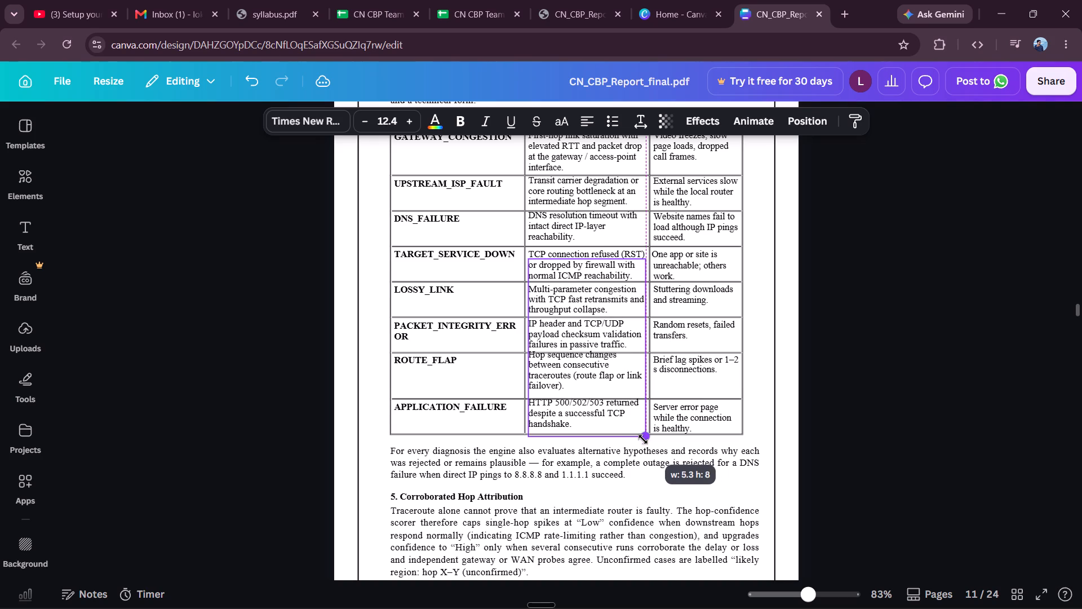
pyautogui.moveTo(643, 439); pyautogui.dragTo(645, 436)
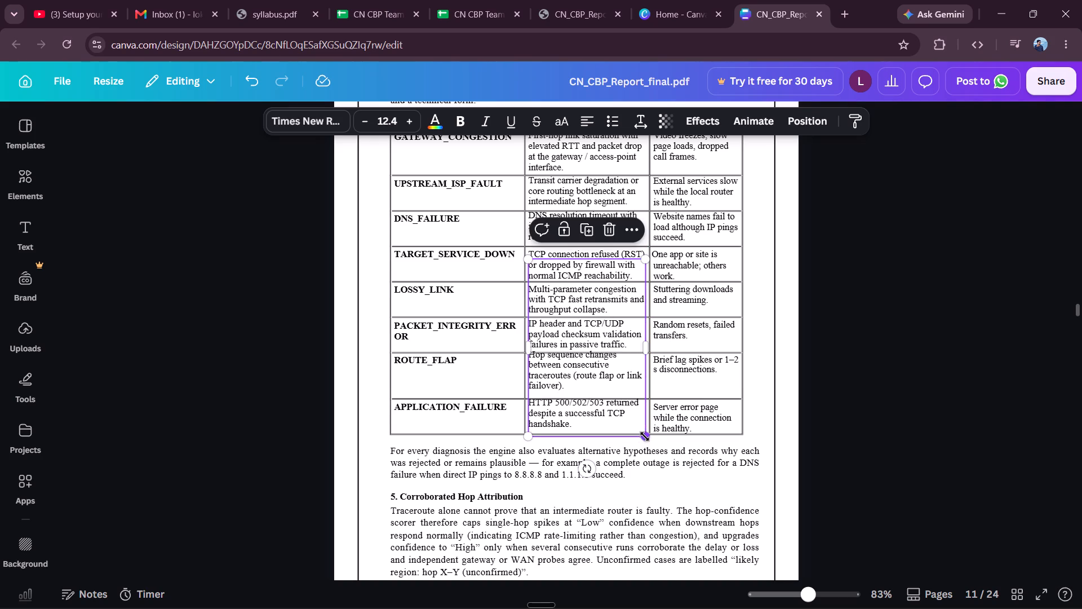
pyautogui.click(843, 403)
# Insert two line breaks after "failures in passive traffic" to shift the "Hop sequence changes" description down into the ROUTE_FLAP row.
pyautogui.scroll(1, 843, 403)
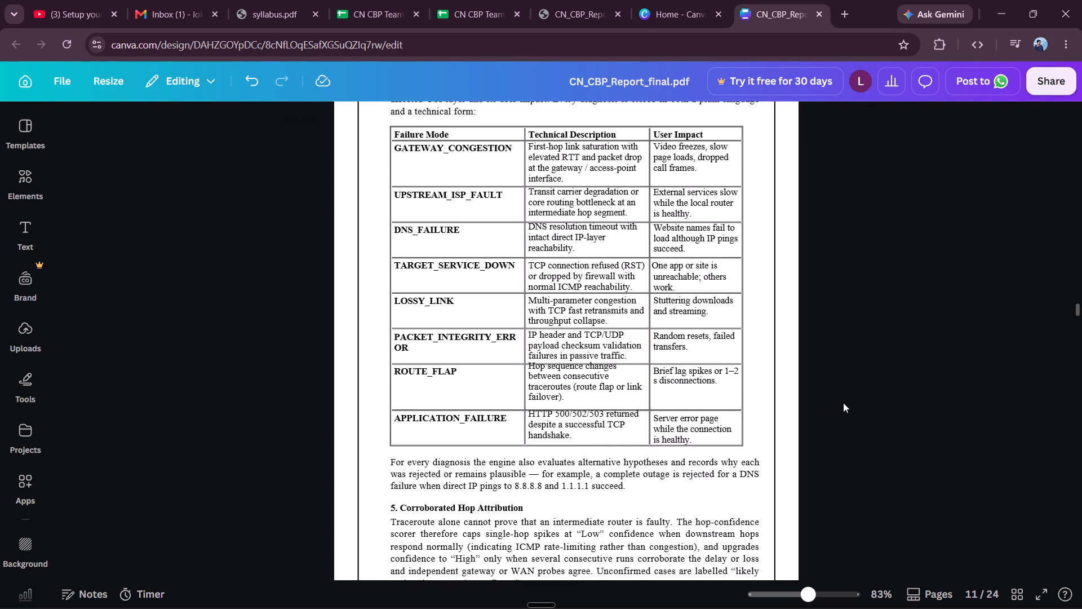
pyautogui.scroll(2, 843, 403)
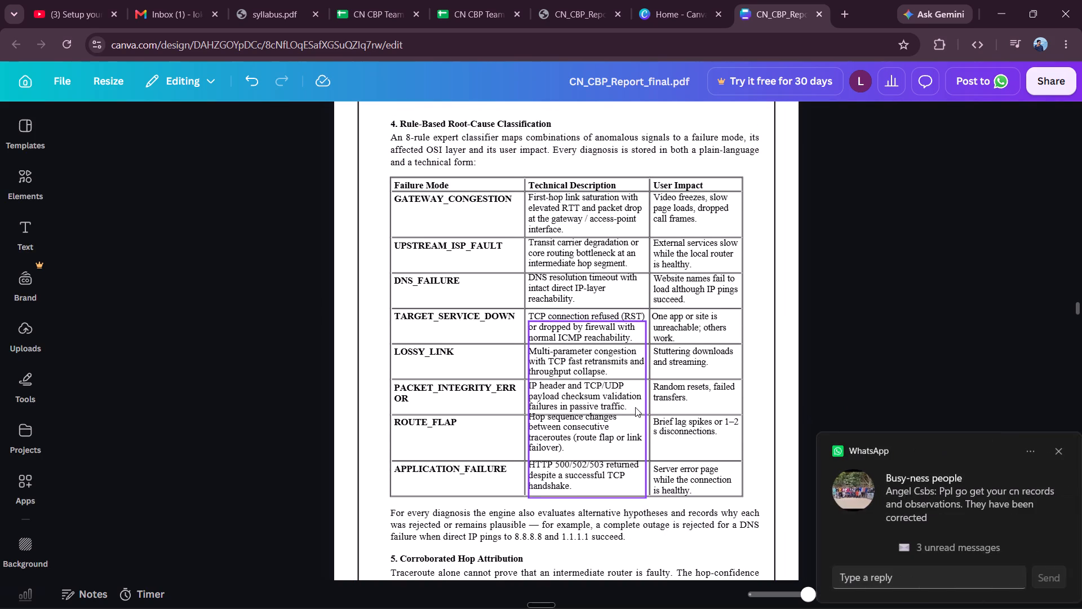
pyautogui.click(627, 407)
pyautogui.click(626, 404)
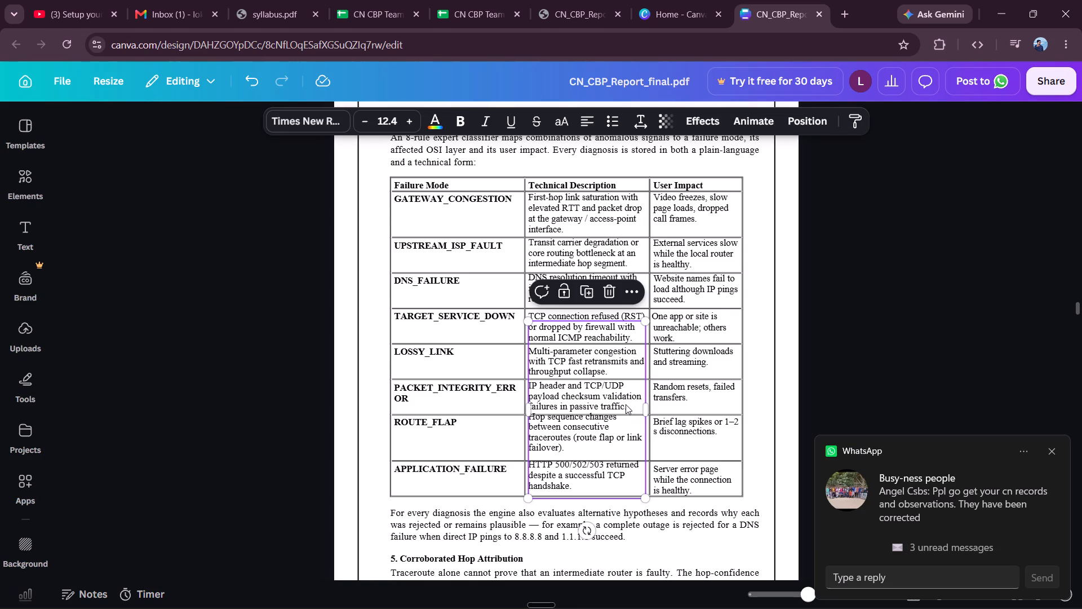
pyautogui.click(626, 404)
pyautogui.press('Return')
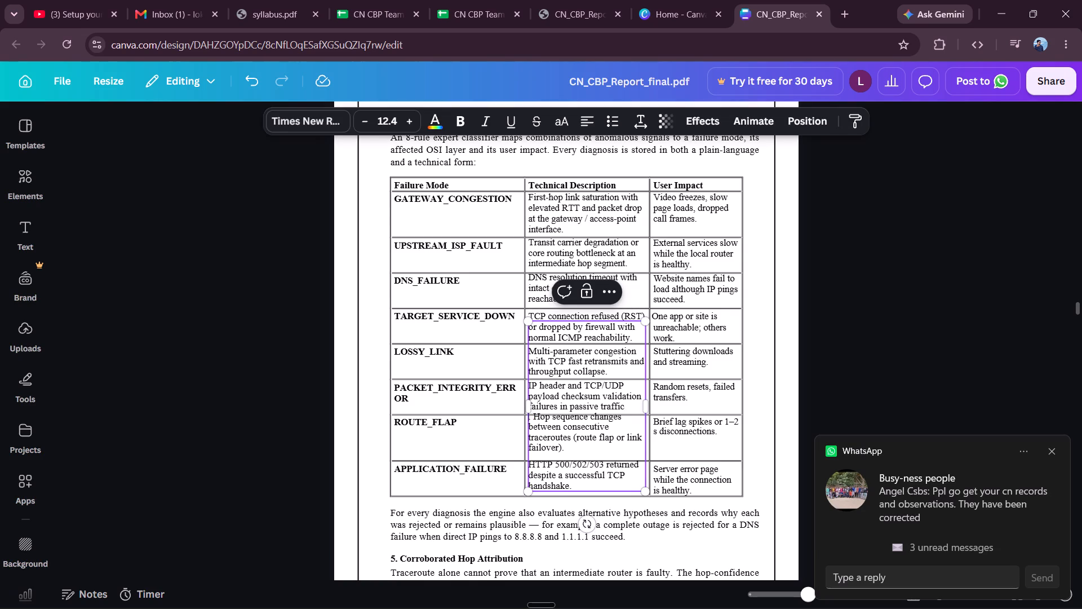
pyautogui.press('Return')
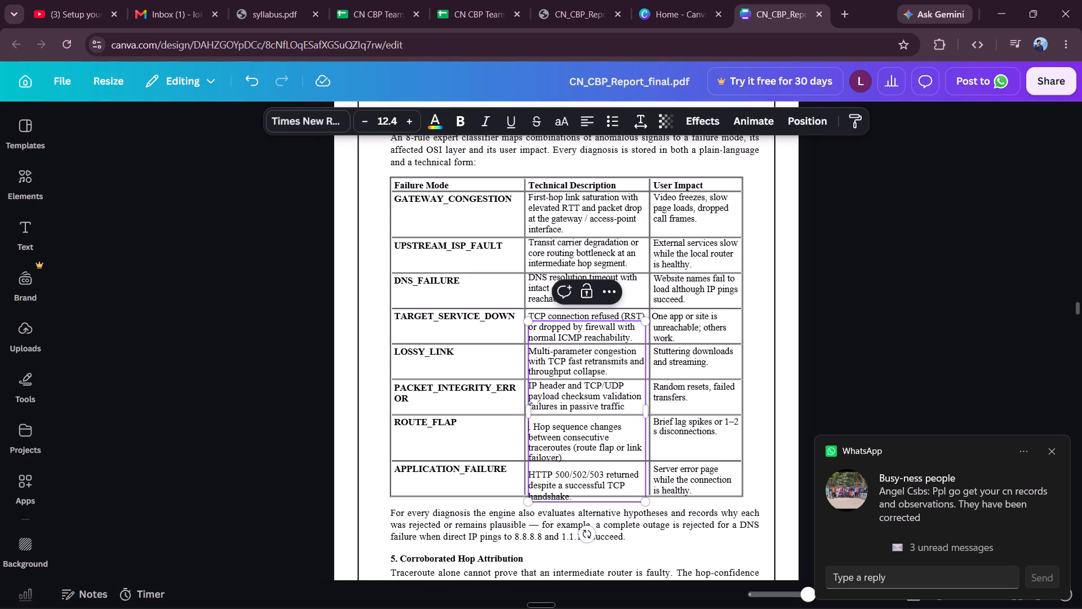
# Replace the gap before "HTTP 500/502/503 returned" with a single line break so the description sits higher in the APPLICATION_FAILURE row.
pyautogui.click(535, 476)
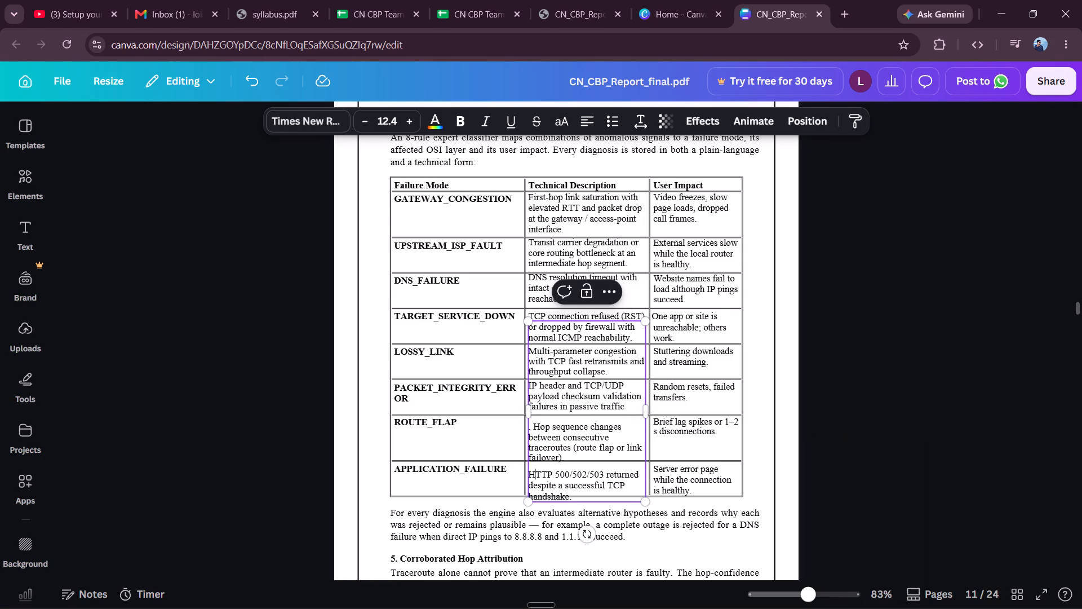
pyautogui.press('Left')
pyautogui.press('BackSpace')
pyautogui.press('Return')
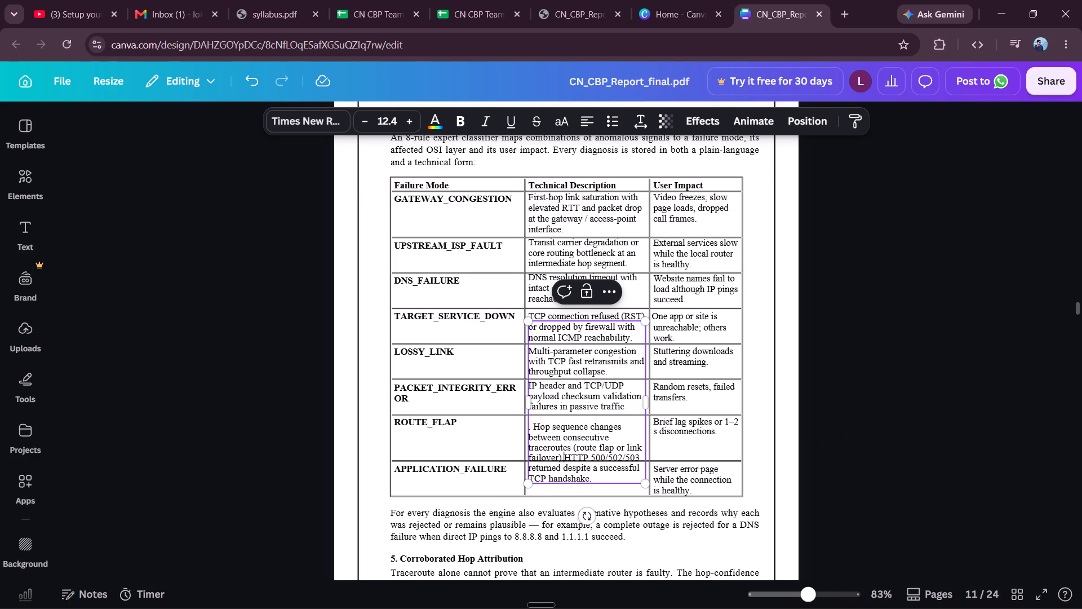
pyautogui.click(947, 475)
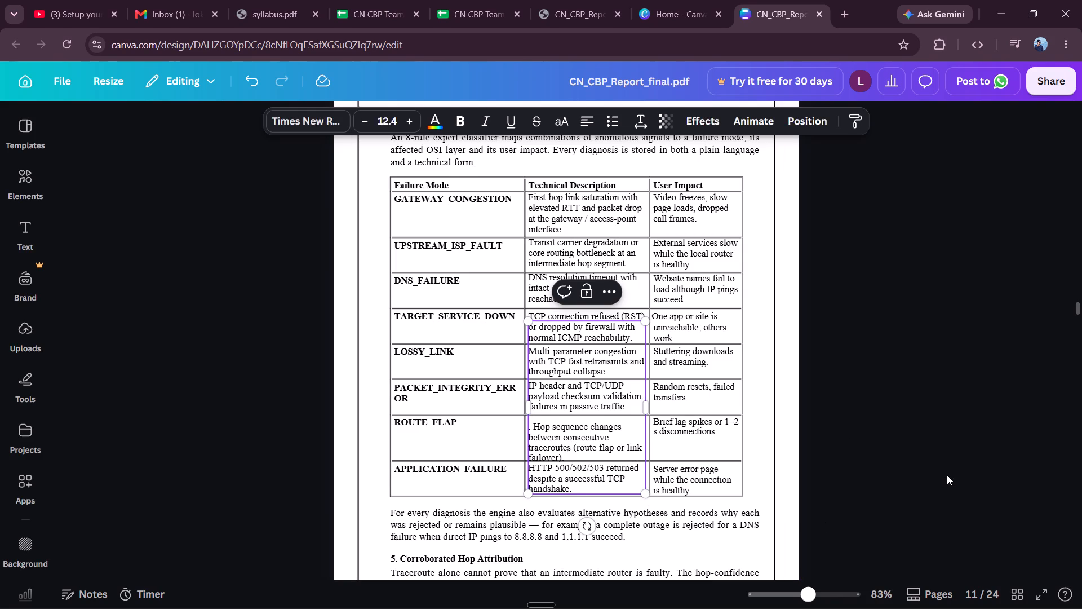
# Delete the stray period and space before "Hop sequence changes", keeping a blank line above it in the ROUTE_FLAP row.
pyautogui.click(533, 428)
pyautogui.click(533, 427)
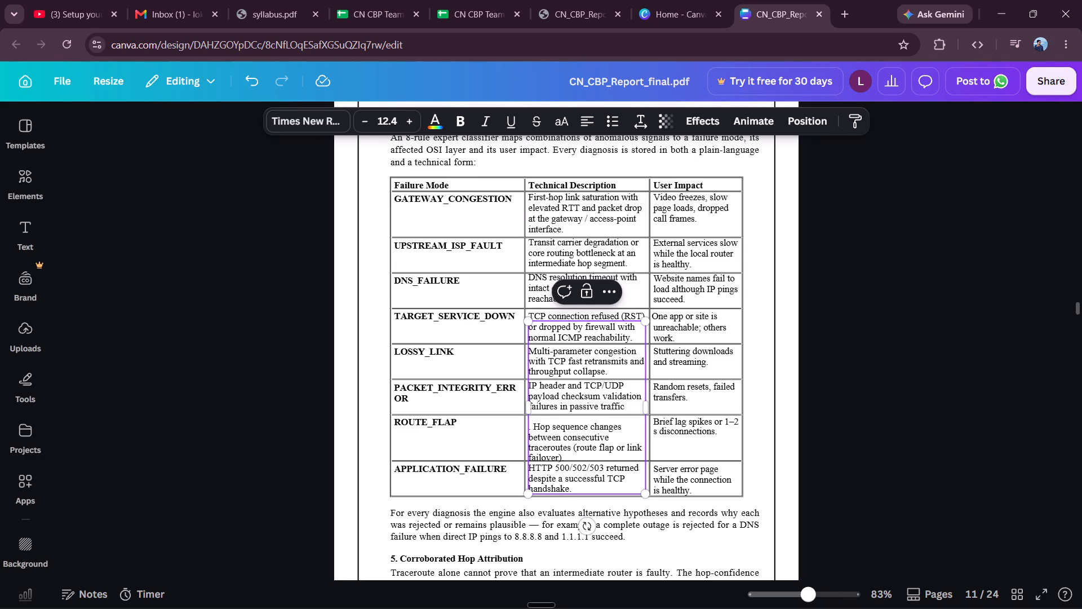
pyautogui.press('BackSpace')
pyautogui.press('BackSpace')
pyautogui.press('BackSpace')
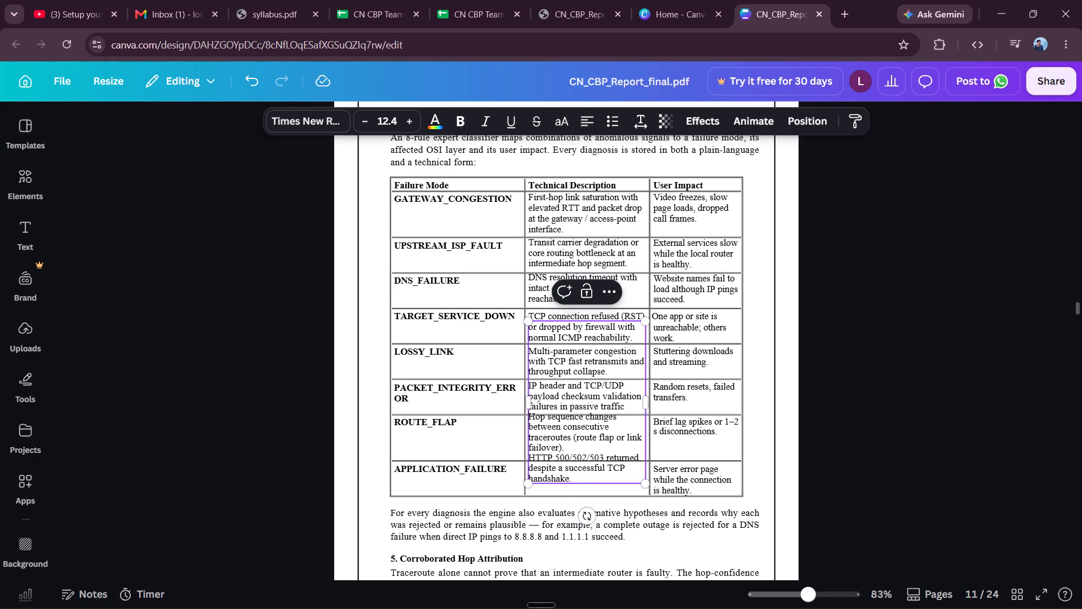
pyautogui.press('Return')
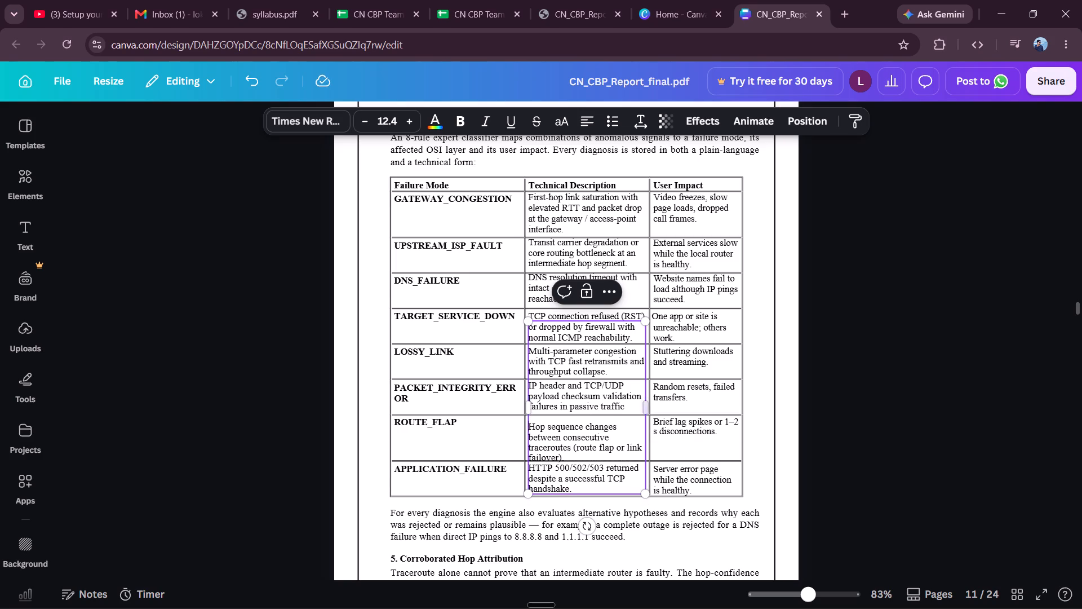
# Remove "(route flap or link failover)." from the ROUTE_FLAP description and add a line break so the HTTP 500/502/503 text fits the APPLICATION_FAILURE row.
pyautogui.click(567, 456)
pyautogui.press('BackSpace')
pyautogui.press('BackSpace')
pyautogui.press('BackSpace')
pyautogui.press('BackSpace')
pyautogui.press('BackSpace')
pyautogui.press('BackSpace')
pyautogui.press('BackSpace')
pyautogui.press('BackSpace')
pyautogui.press('BackSpace')
pyautogui.press('BackSpace')
pyautogui.press('BackSpace')
pyautogui.press('BackSpace')
pyautogui.press('BackSpace')
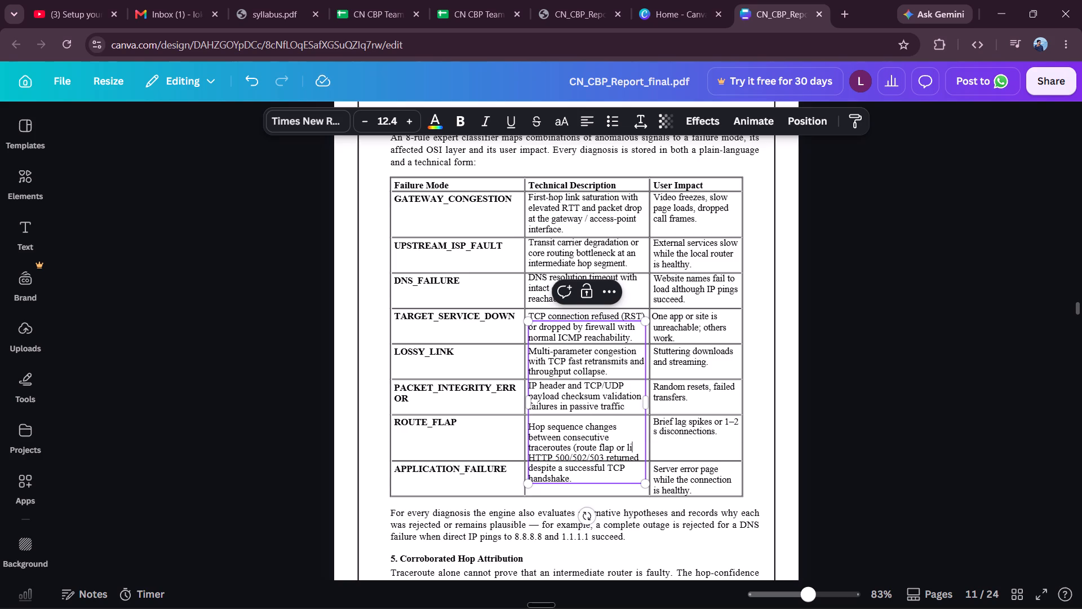
pyautogui.press('BackSpace')
pyautogui.press('BackSpace')
pyautogui.press('BackSpace')
pyautogui.press('BackSpace')
pyautogui.press('BackSpace')
pyautogui.press('BackSpace')
pyautogui.press('BackSpace')
pyautogui.press('BackSpace')
pyautogui.press('BackSpace')
pyautogui.press('BackSpace')
pyautogui.press('BackSpace')
pyautogui.press('BackSpace')
pyautogui.press('BackSpace')
pyautogui.press('BackSpace')
pyautogui.press('BackSpace')
pyautogui.press('BackSpace')
pyautogui.press('BackSpace')
pyautogui.press('Return')
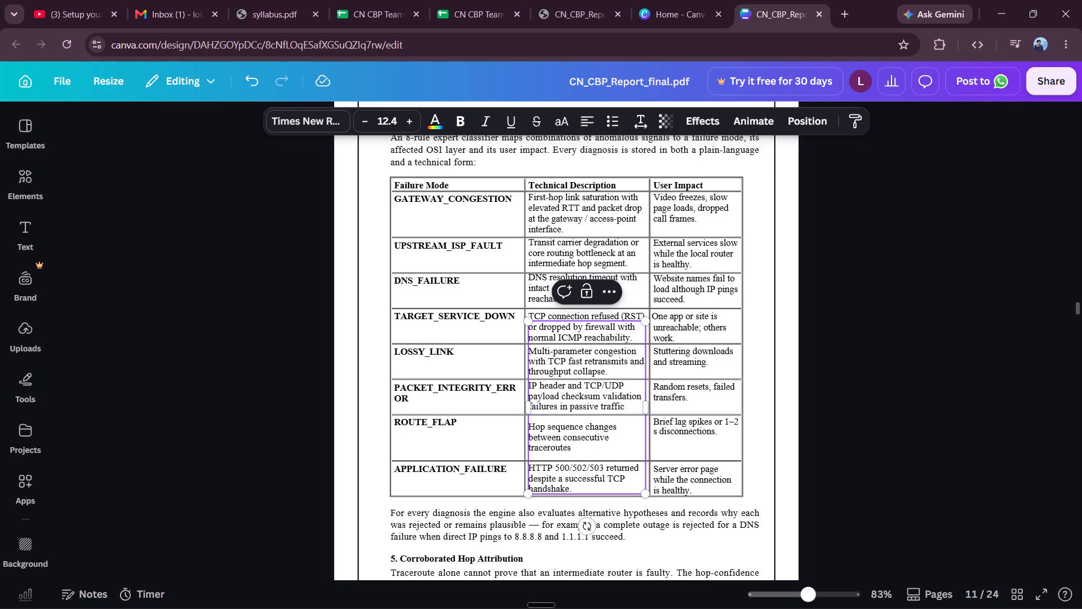
pyautogui.click(837, 336)
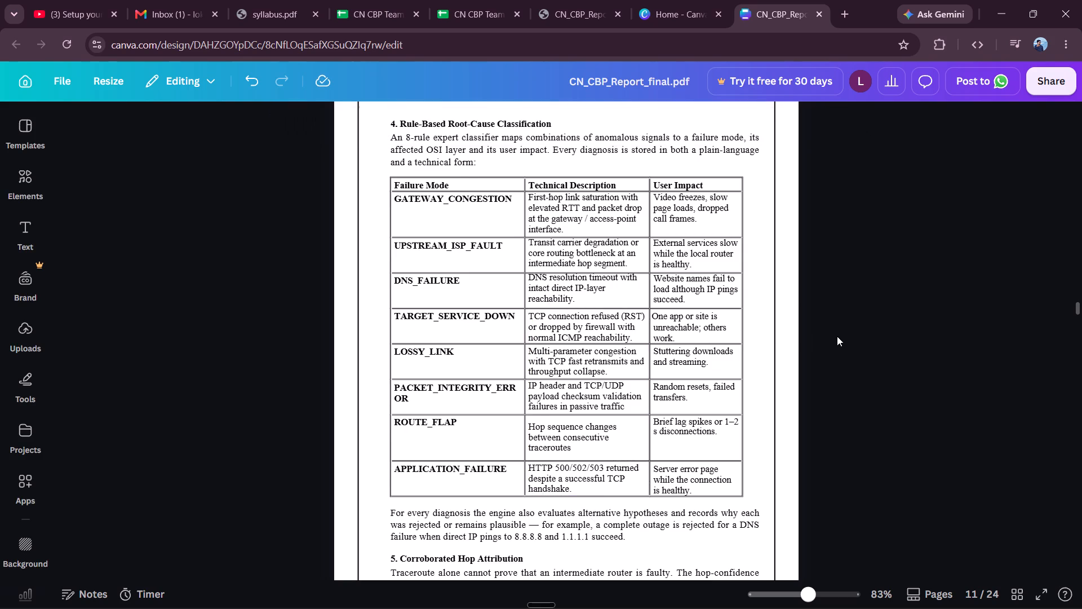
# On page 9, add a line break after Purpose in the Software Requirements table and reposition the text block so its entries fit their rows.
pyautogui.scroll(6, 817, 360)
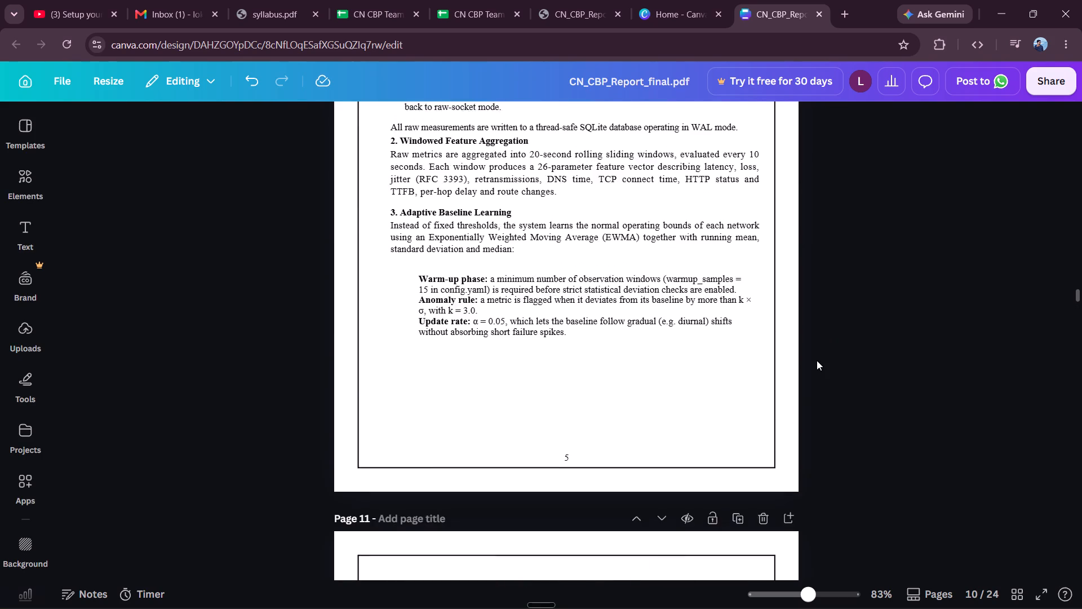
pyautogui.scroll(7, 817, 360)
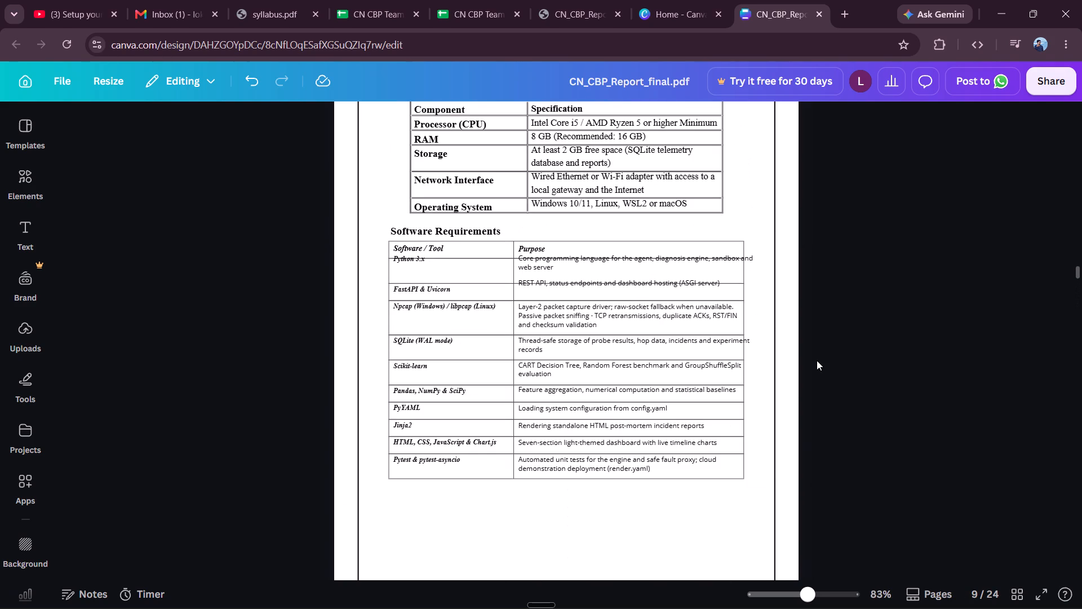
pyautogui.click(638, 266)
pyautogui.click(638, 266)
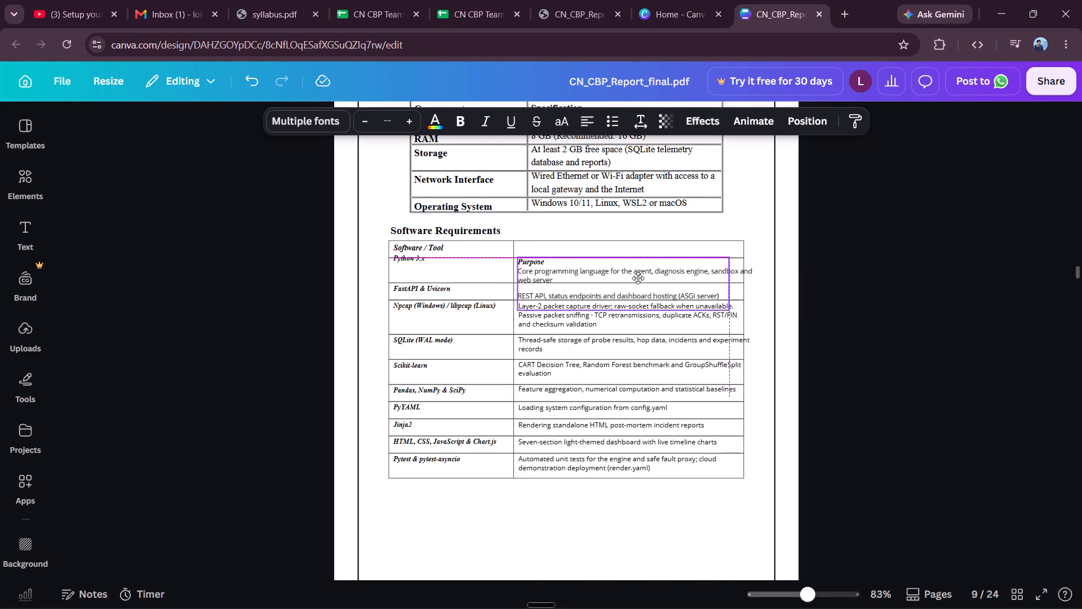
pyautogui.click(549, 250)
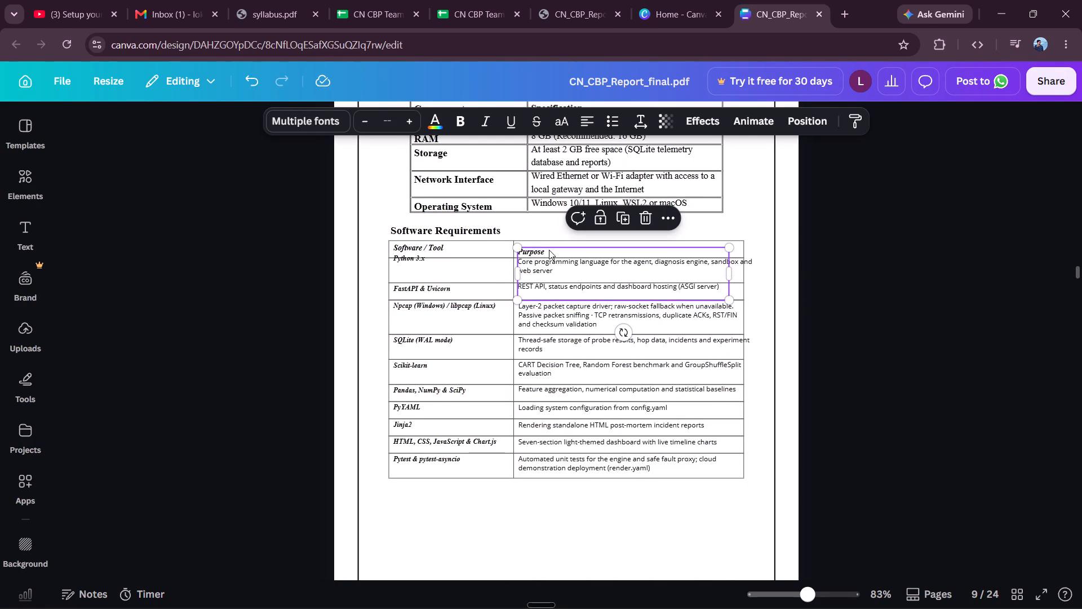
pyautogui.click(549, 250)
pyautogui.press('Return')
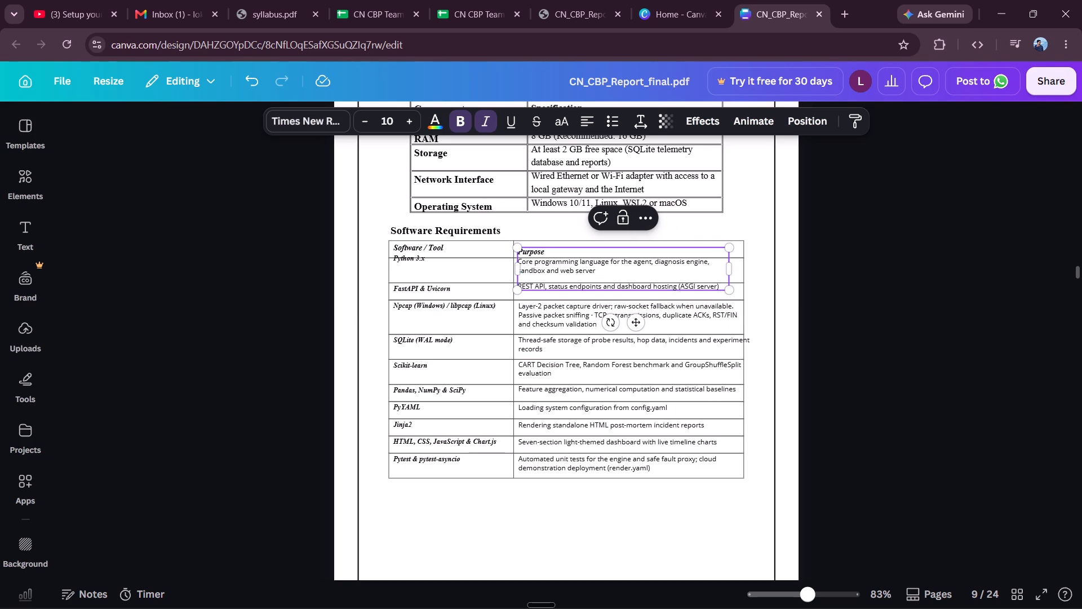
pyautogui.moveTo(549, 250); pyautogui.dragTo(556, 249)
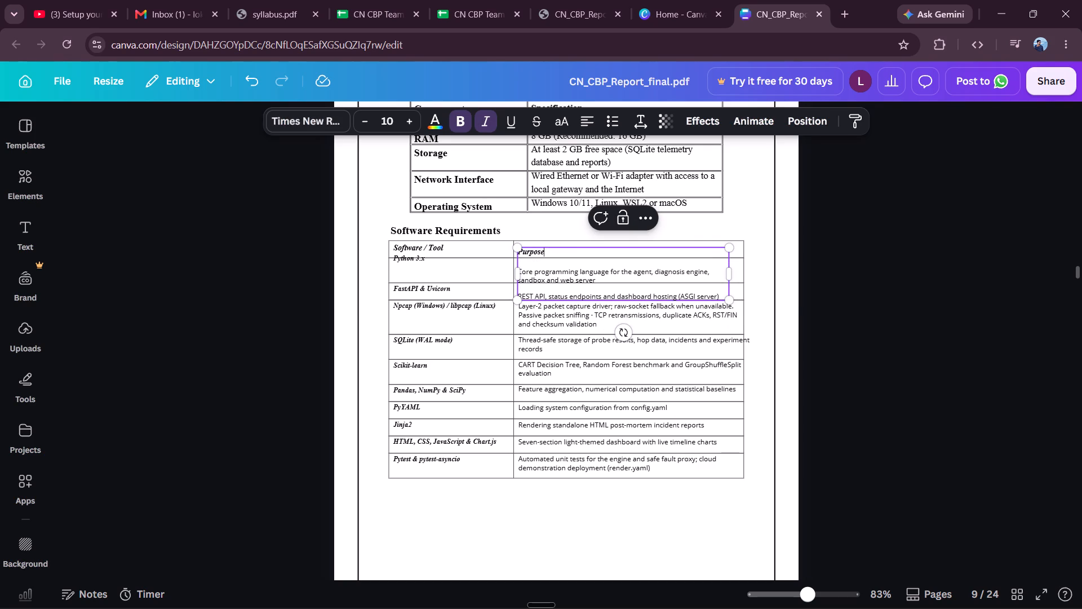
pyautogui.click(797, 298)
pyautogui.click(645, 276)
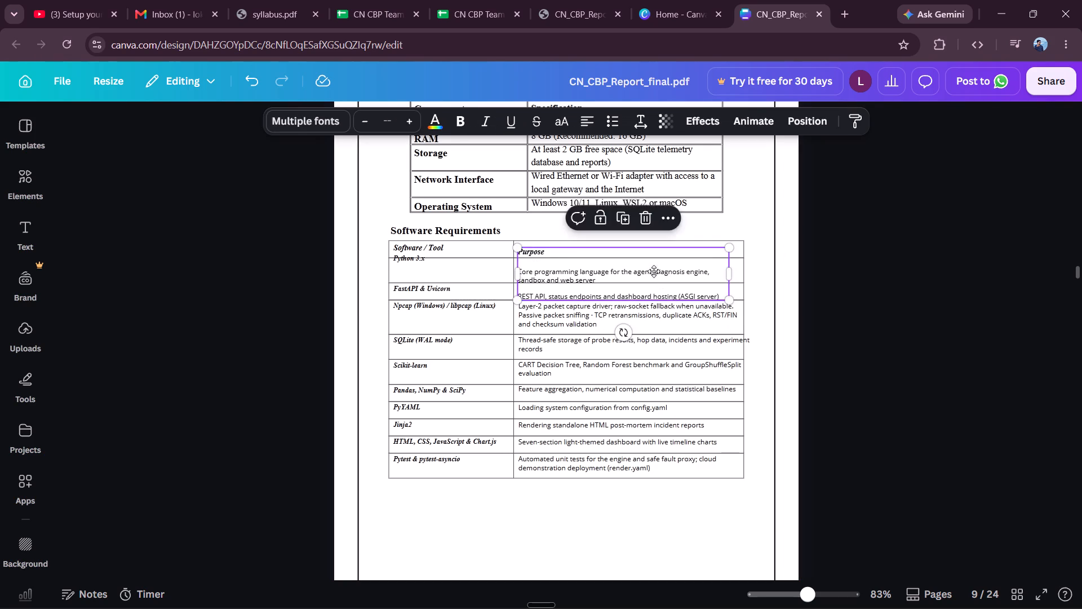
pyautogui.click(880, 287)
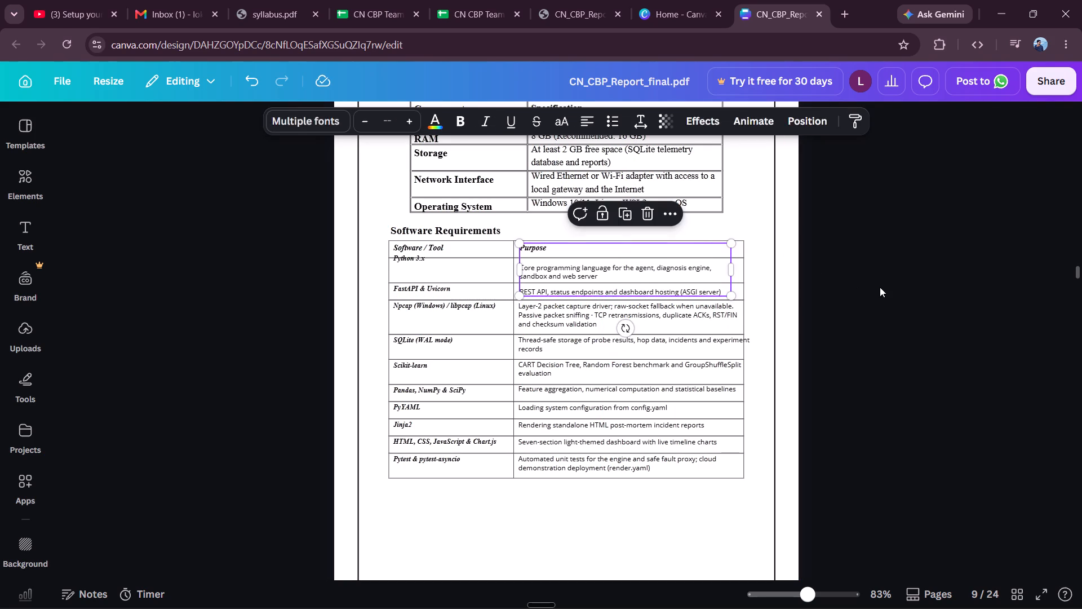
# Add a line break between Software / Tool and Python 3.x so that Python 3.x sits inside its own row.
pyautogui.click(428, 254)
pyautogui.click(432, 248)
pyautogui.click(432, 248)
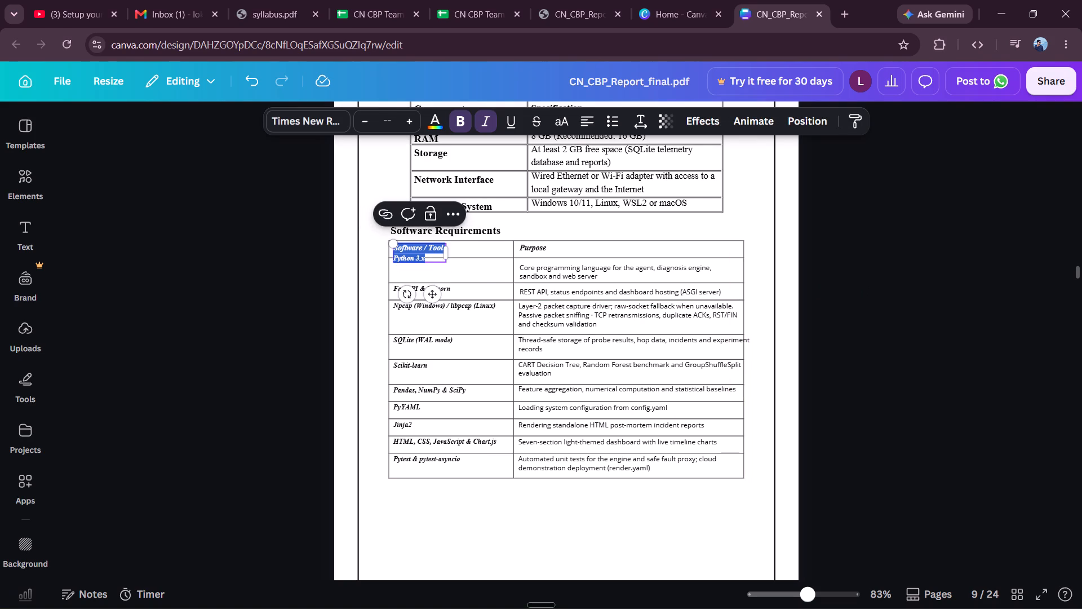
pyautogui.press('Right')
pyautogui.press('Right')
pyautogui.press('Right')
pyautogui.press('Right')
pyautogui.press('Right')
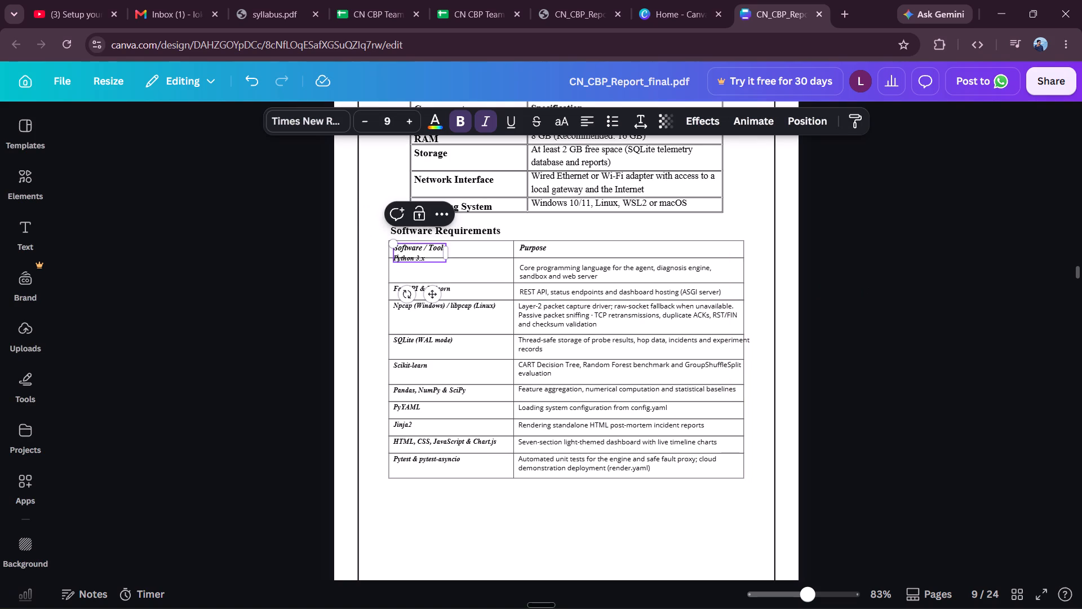
pyautogui.press('Left')
pyautogui.press('Return')
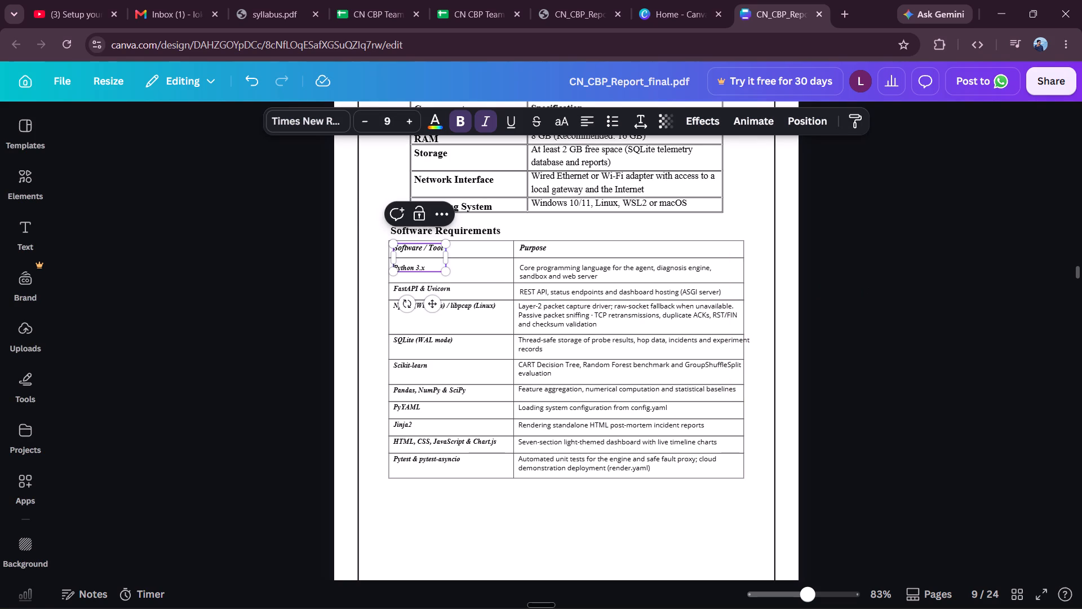
pyautogui.click(1031, 307)
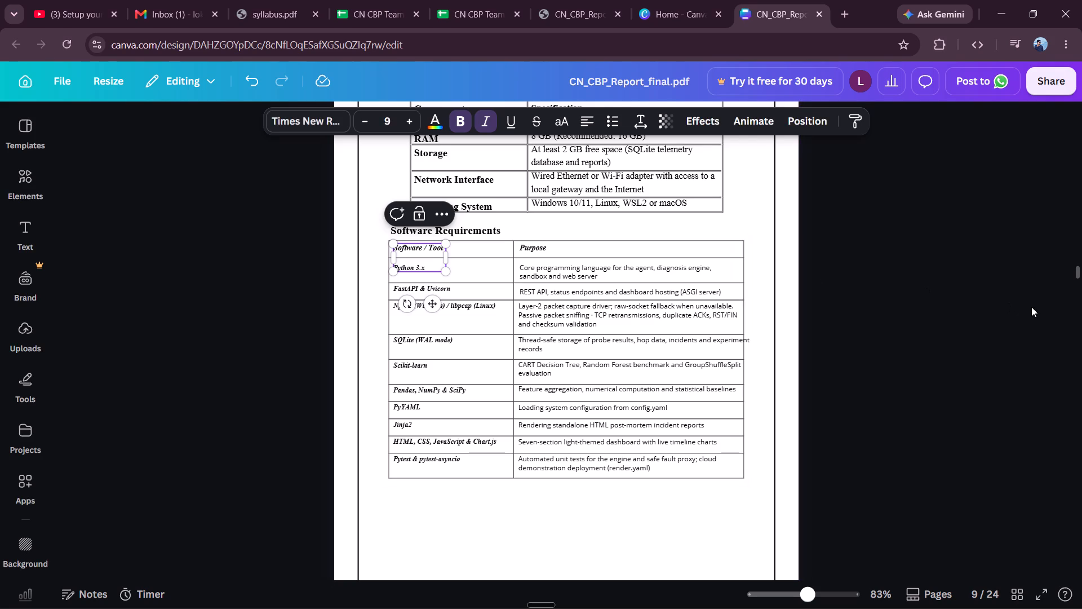
# On the page 5 index, add the serial number 11. below 10. for the References entry.
pyautogui.scroll(1, 916, 339)
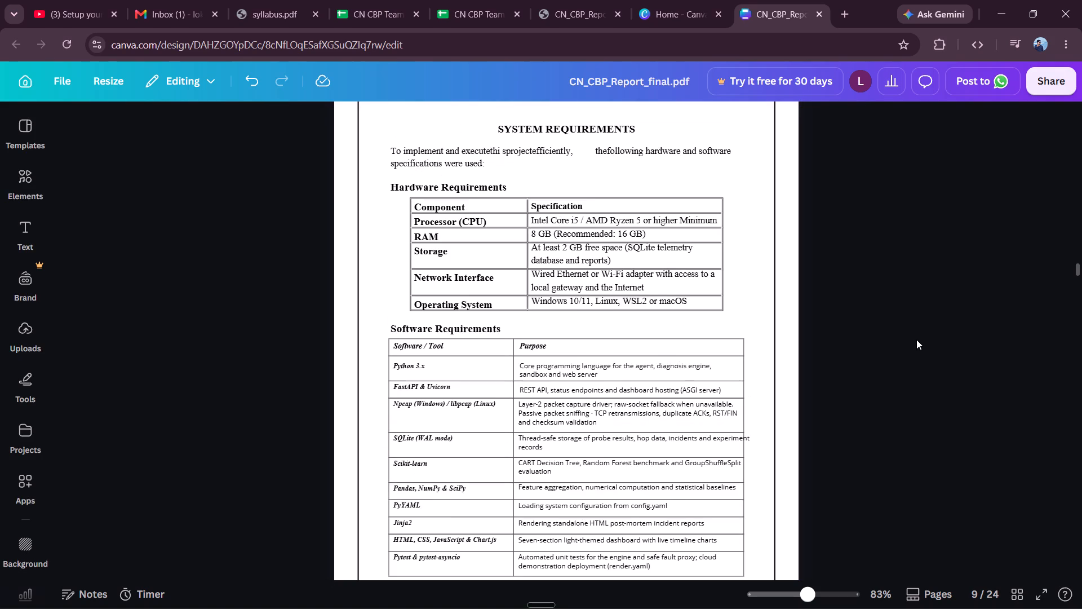
pyautogui.scroll(9, 916, 339)
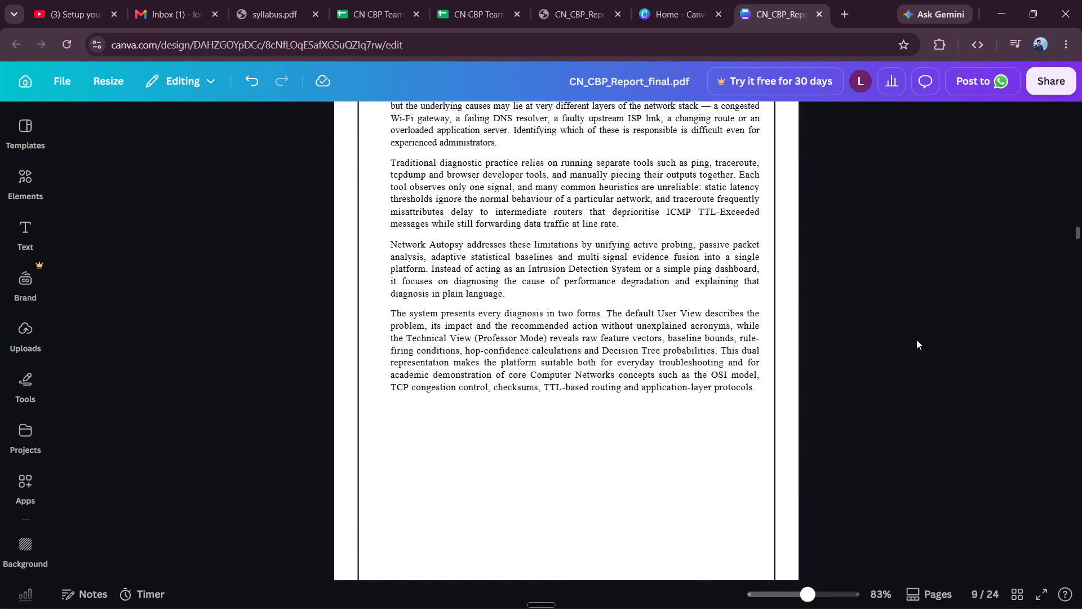
pyautogui.scroll(4, 916, 339)
pyautogui.scroll(-3, 916, 339)
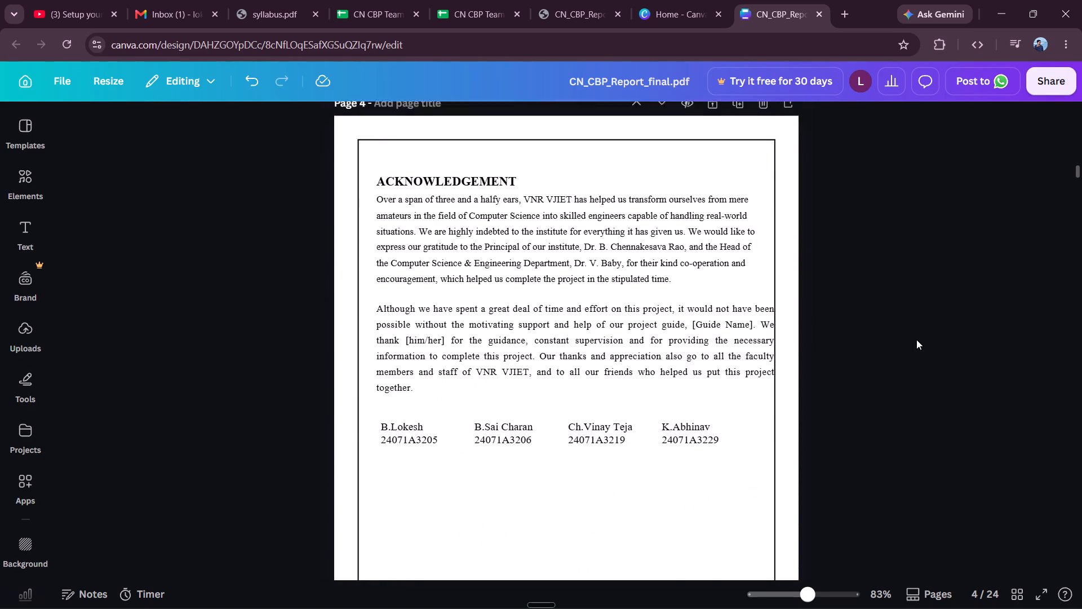
pyautogui.scroll(-7, 916, 339)
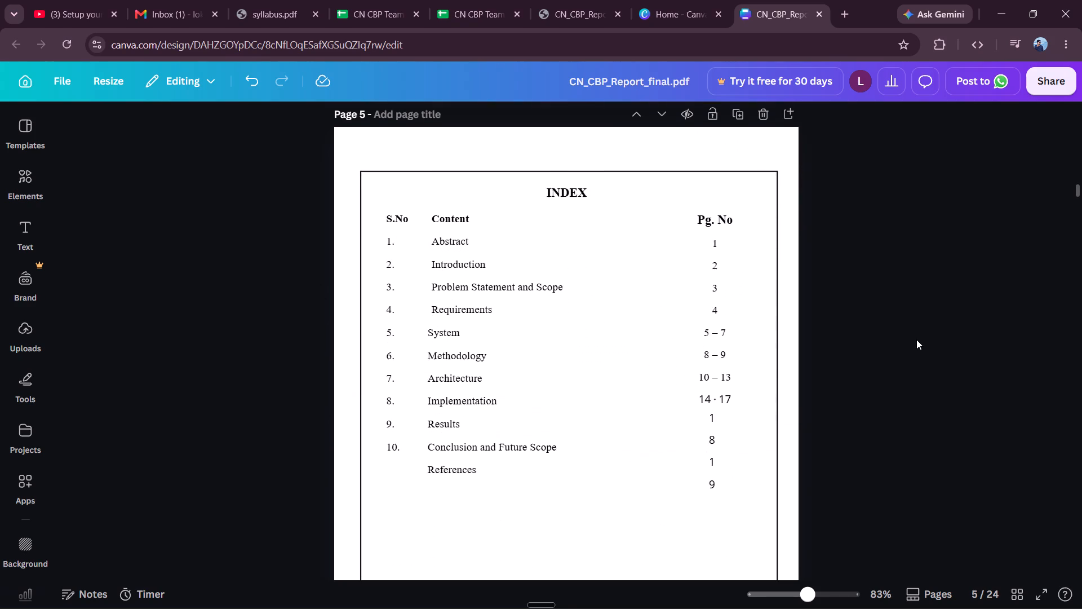
pyautogui.scroll(-1, 916, 339)
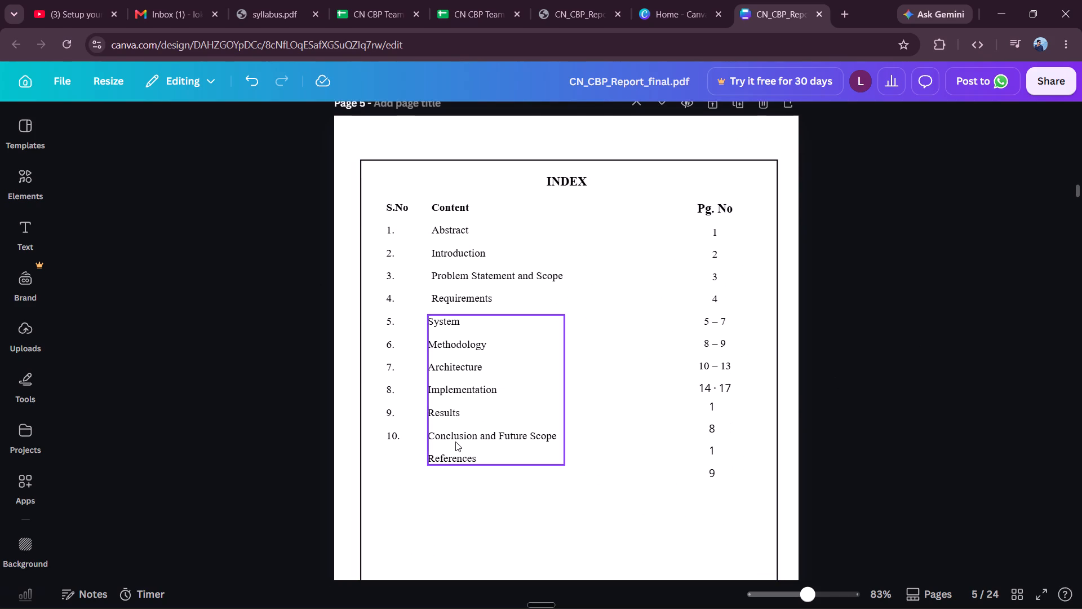
pyautogui.click(455, 442)
pyautogui.click(436, 460)
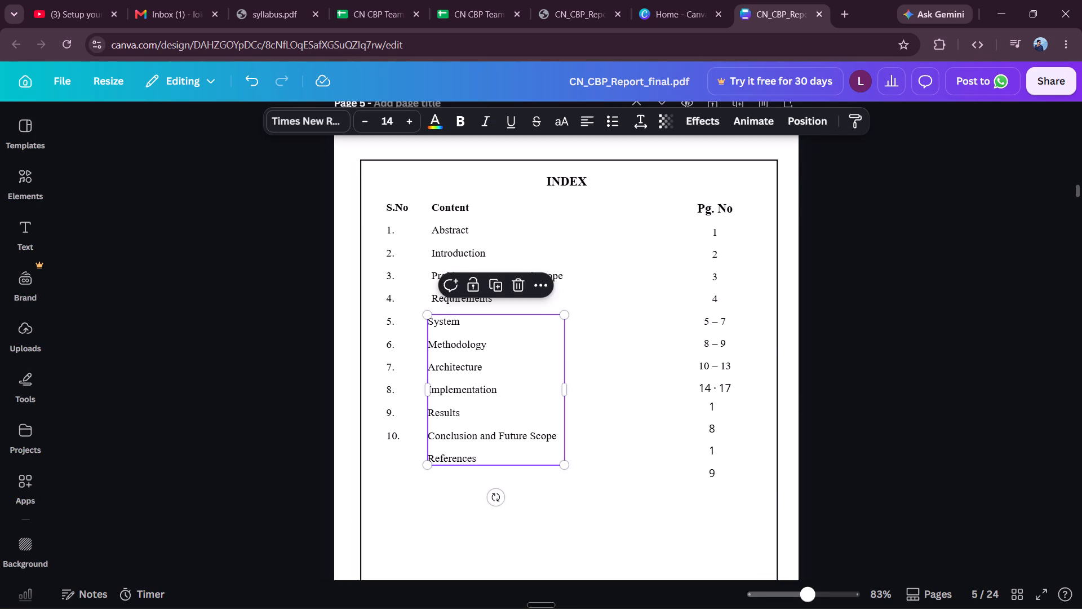
pyautogui.click(429, 460)
pyautogui.click(391, 461)
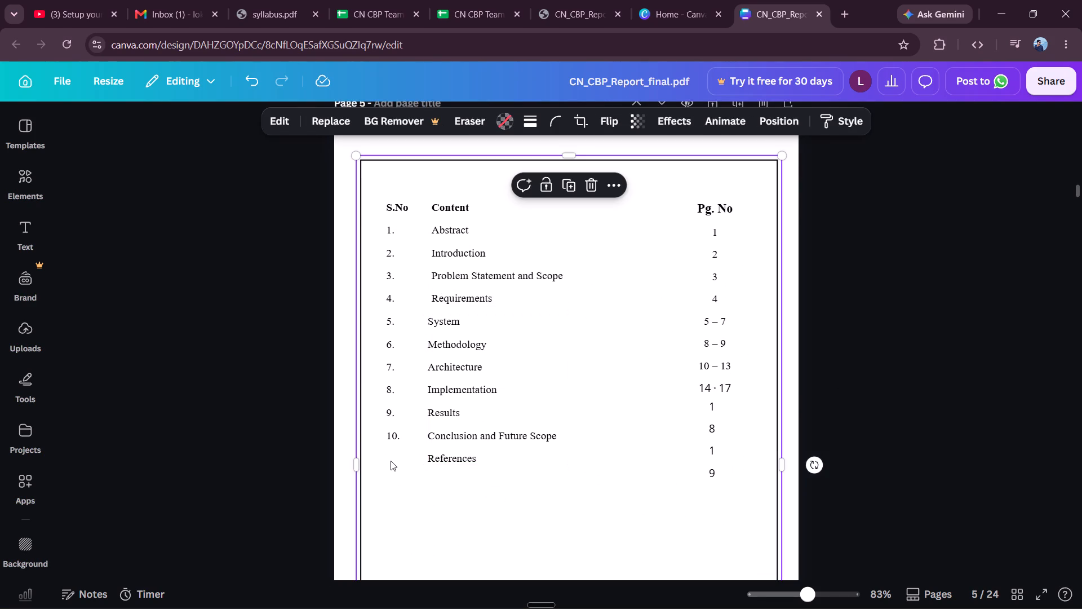
pyautogui.click(393, 443)
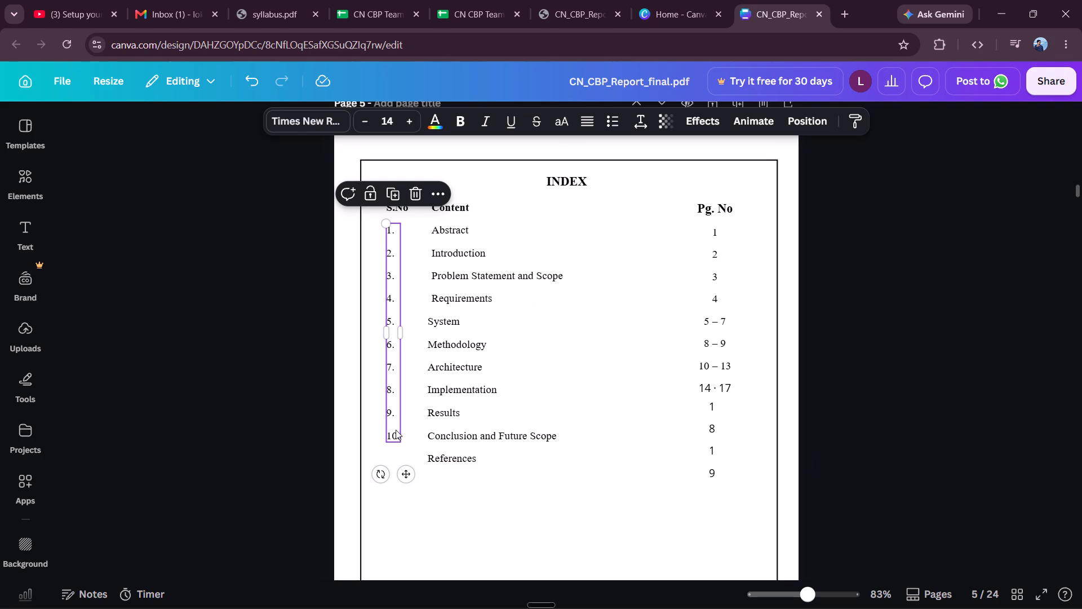
pyautogui.click(394, 434)
pyautogui.click(394, 434)
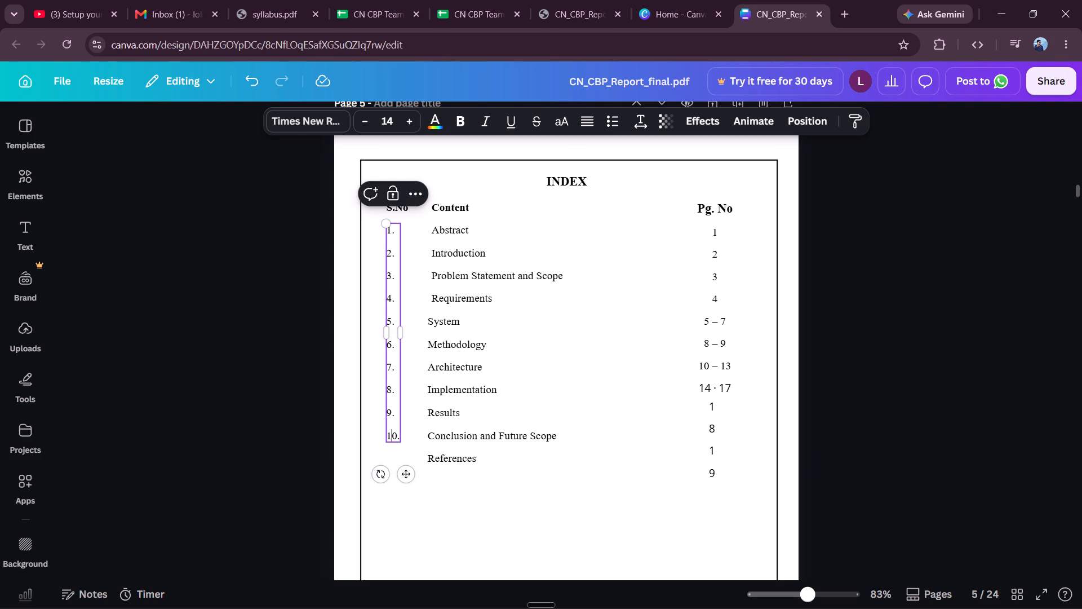
pyautogui.press('Right')
pyautogui.press('Right')
pyautogui.press('Return')
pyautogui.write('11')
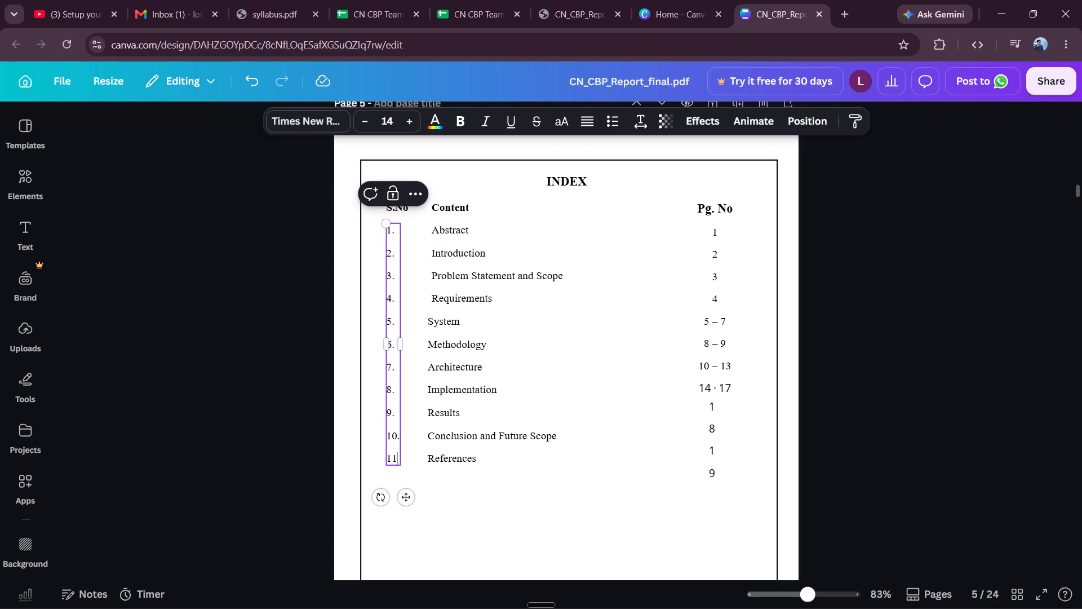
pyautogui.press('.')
pyautogui.click(562, 519)
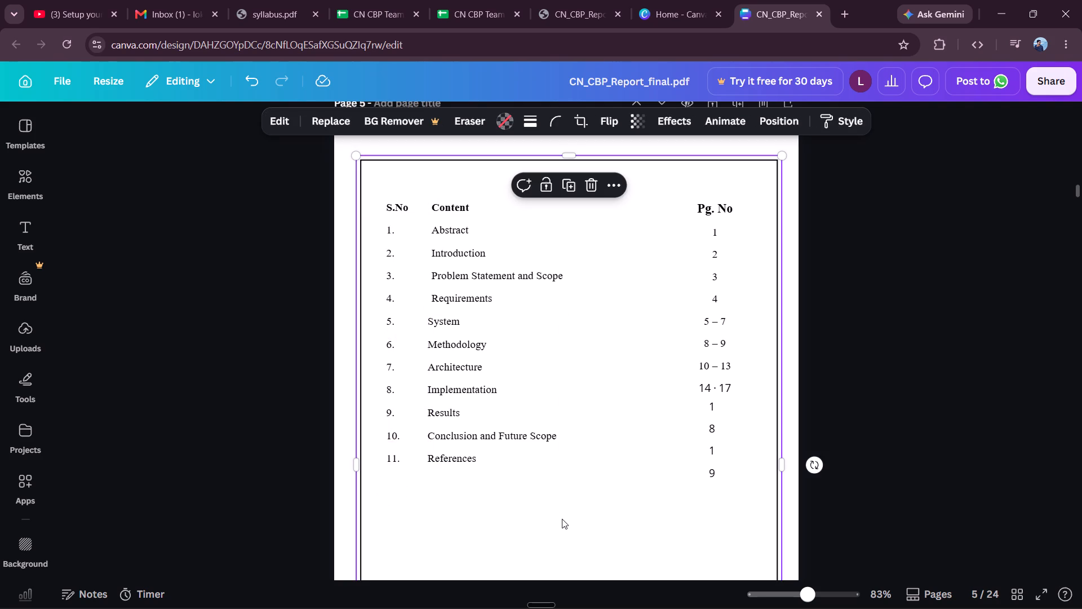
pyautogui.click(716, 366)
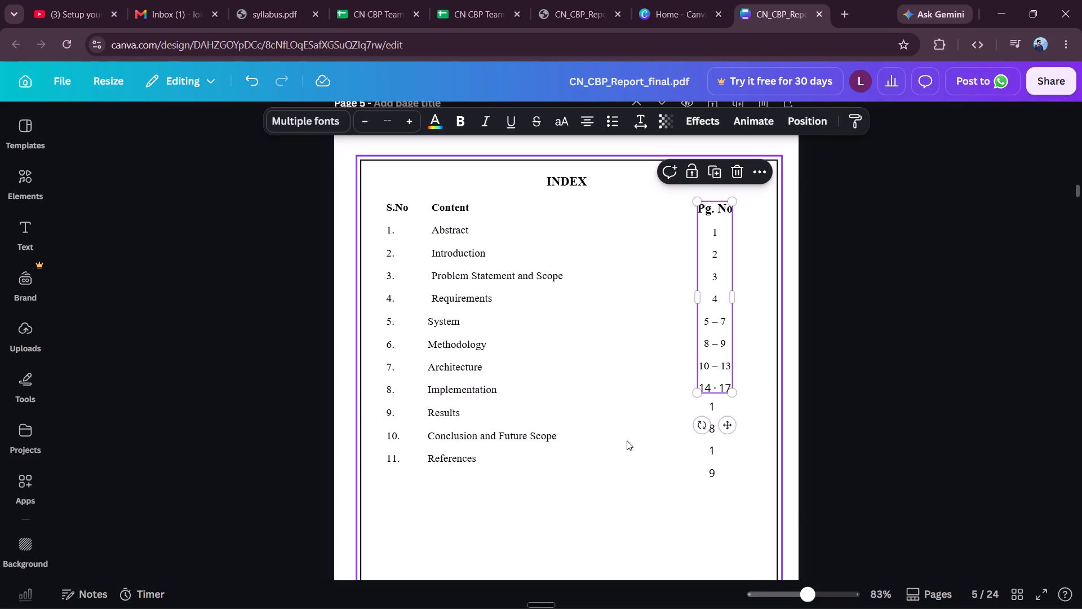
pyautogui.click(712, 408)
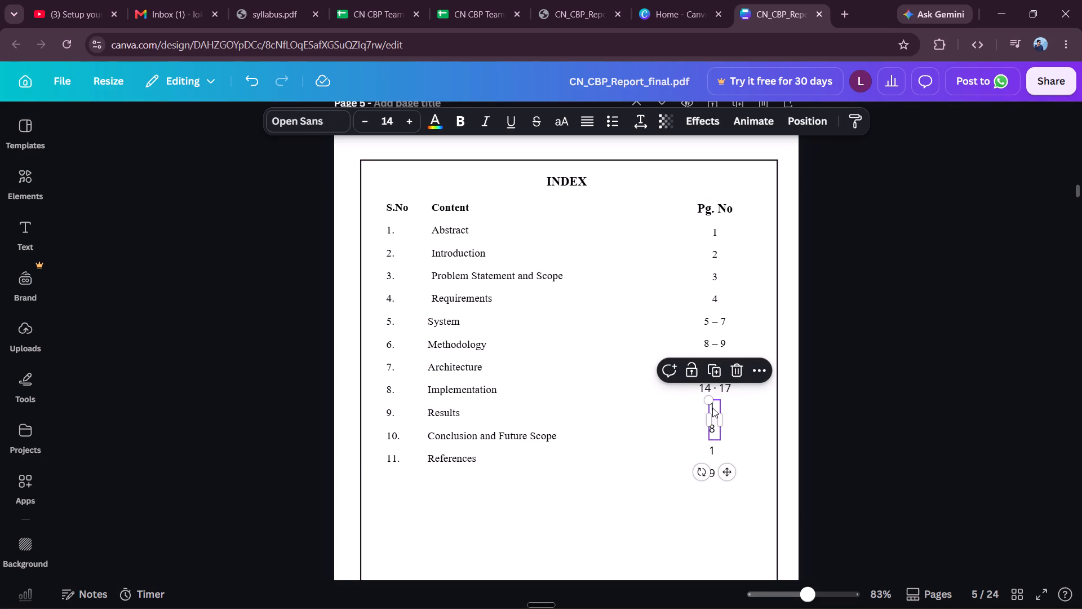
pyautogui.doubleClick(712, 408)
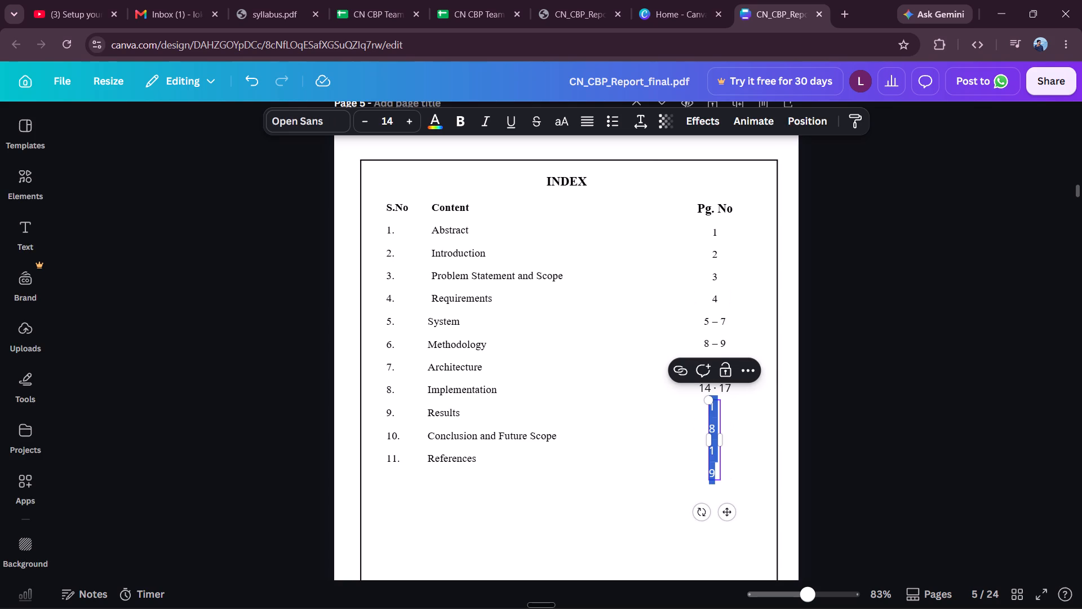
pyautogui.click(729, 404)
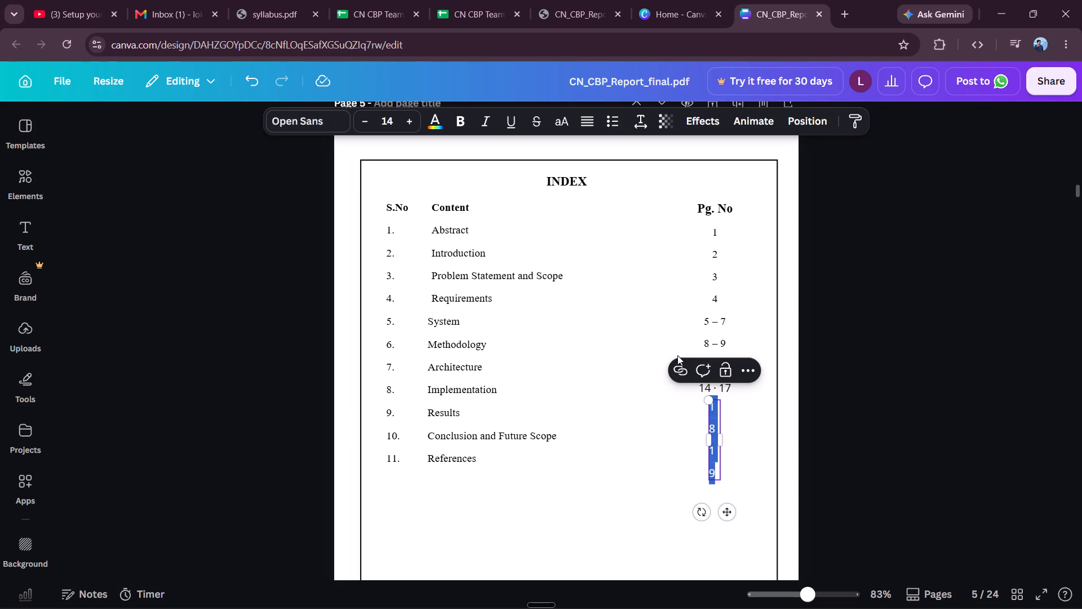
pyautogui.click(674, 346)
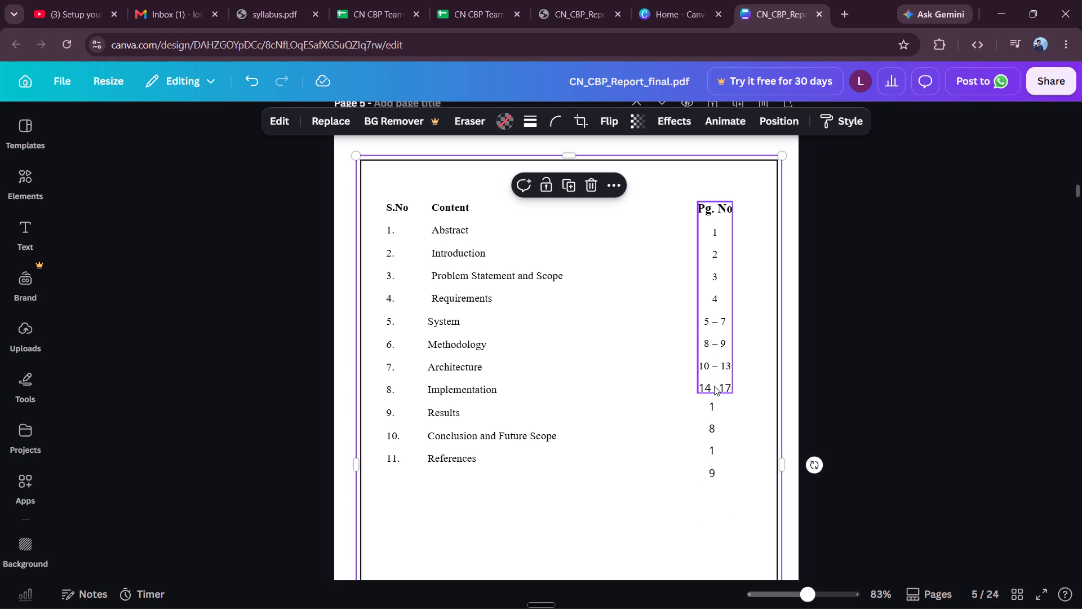
# Review the report from the index through the References page and back to the cover, checking the page numbering and content.
pyautogui.scroll(-16, 714, 386)
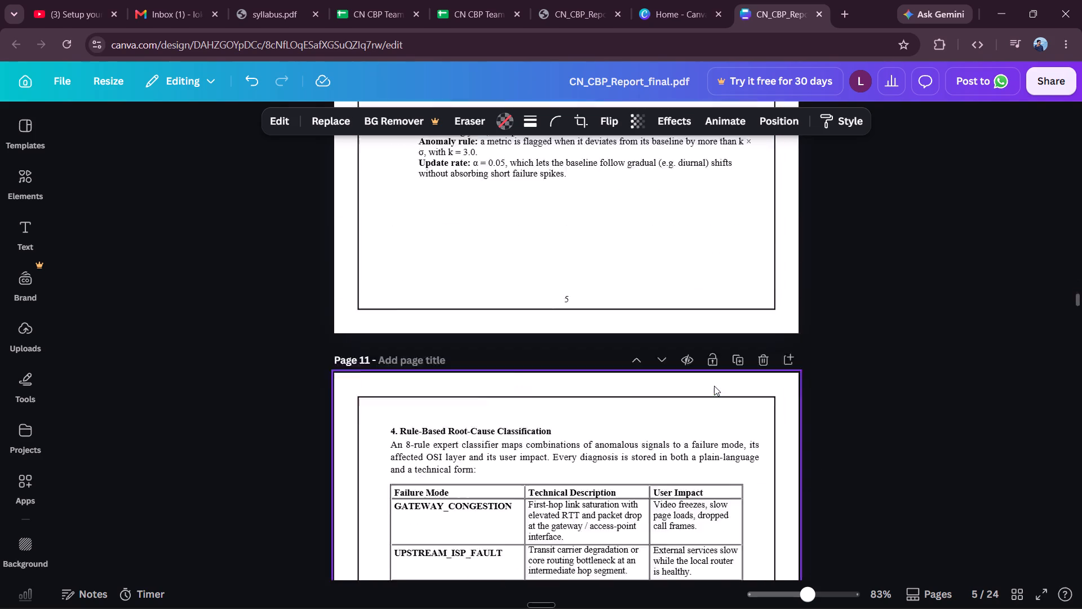
pyautogui.scroll(-13, 714, 386)
pyautogui.scroll(5, 714, 386)
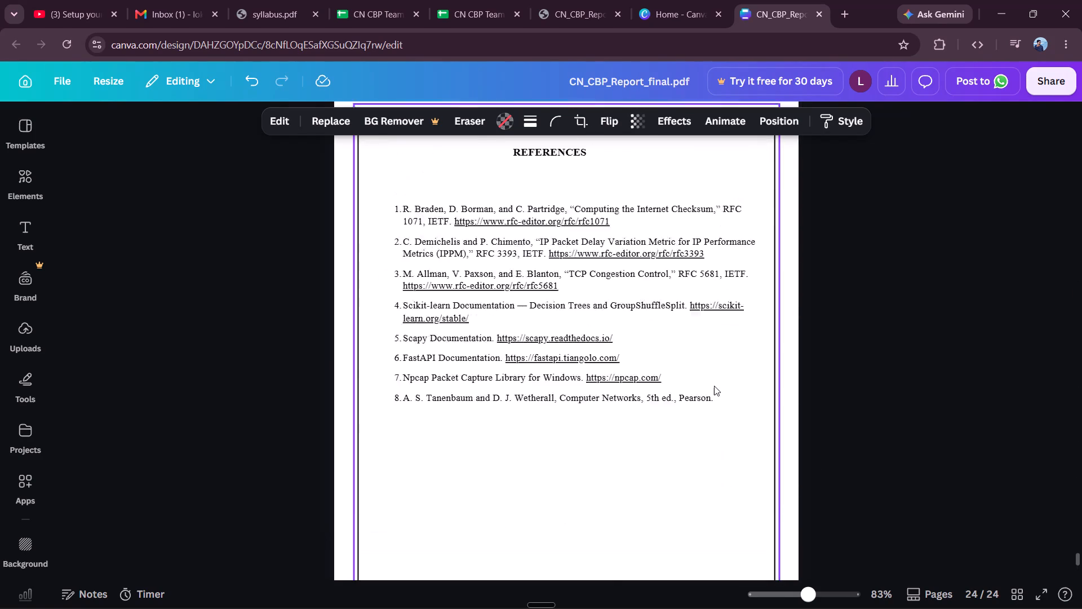
pyautogui.scroll(1, 714, 386)
pyautogui.scroll(-4, 714, 386)
pyautogui.click(912, 327)
pyautogui.scroll(4, 912, 327)
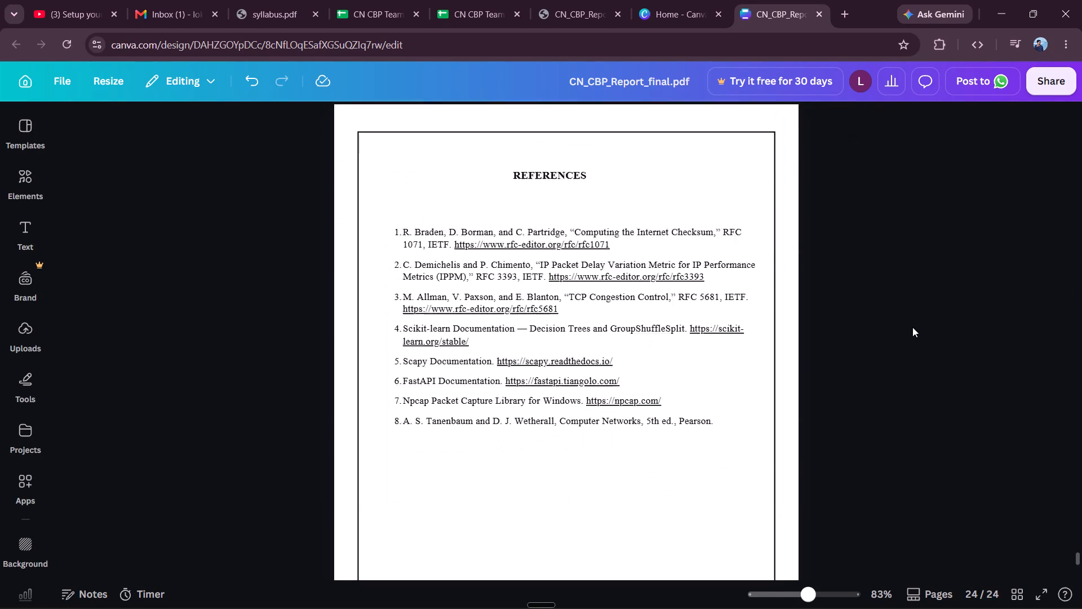
pyautogui.scroll(15, 912, 327)
pyautogui.scroll(13, 912, 327)
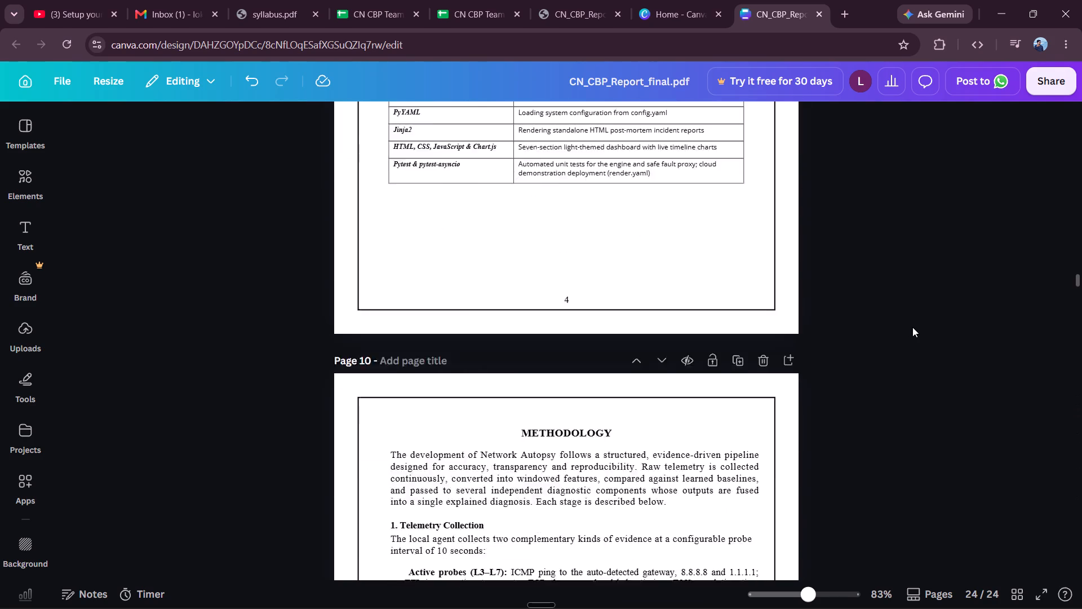
pyautogui.scroll(11, 912, 327)
pyautogui.scroll(-3, 912, 327)
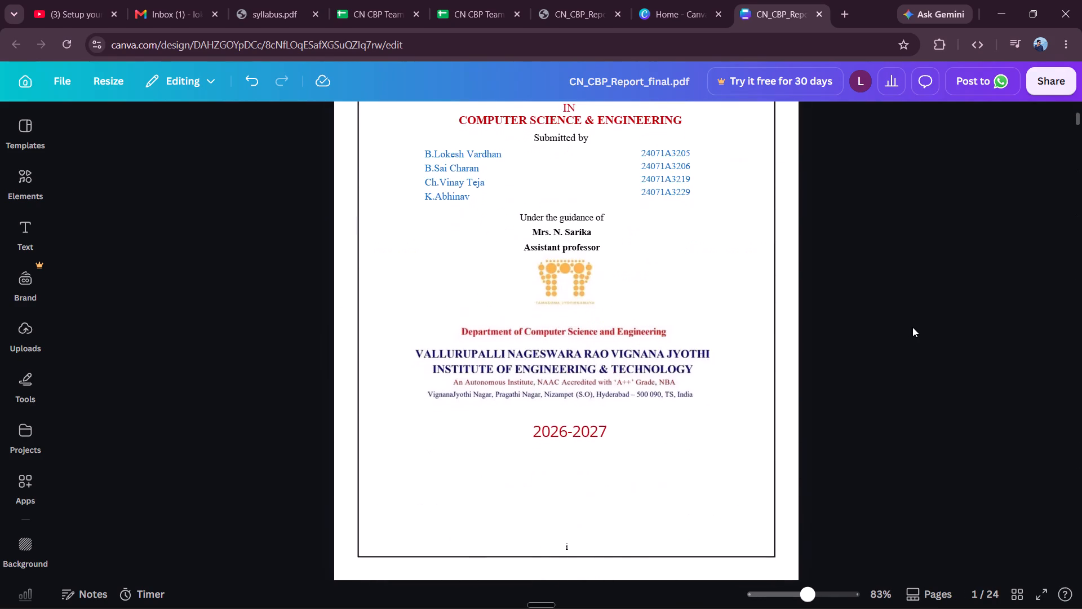
pyautogui.scroll(2, 912, 327)
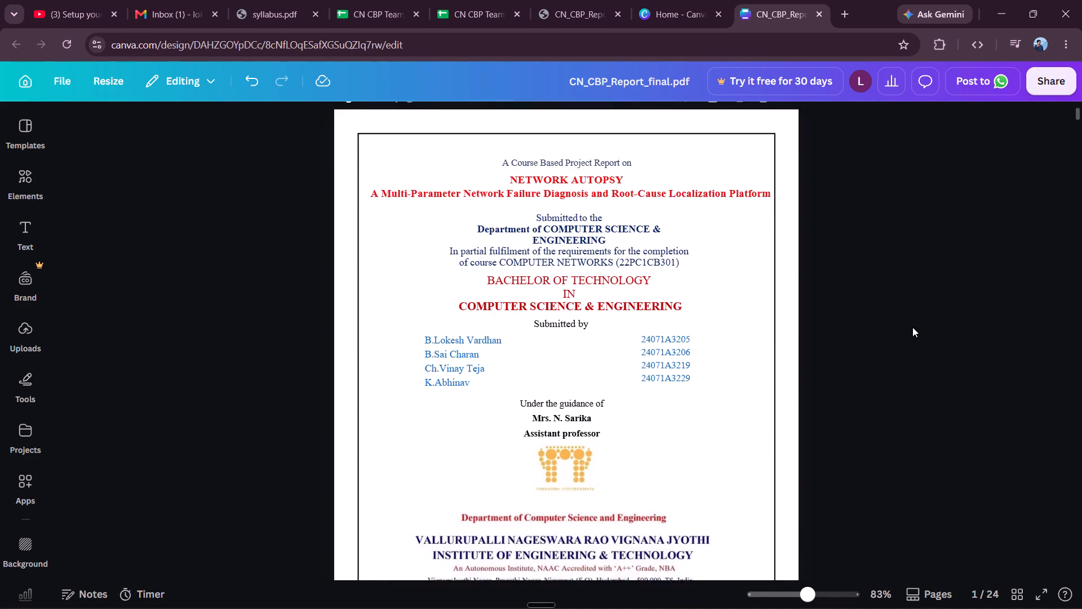
pyautogui.scroll(-10, 912, 327)
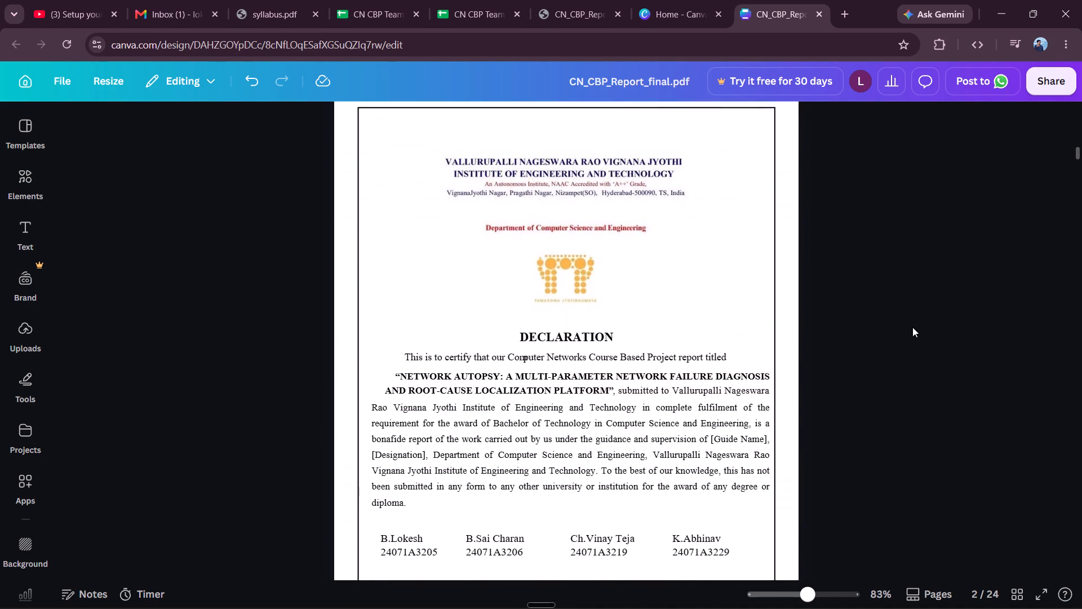
pyautogui.scroll(-9, 912, 327)
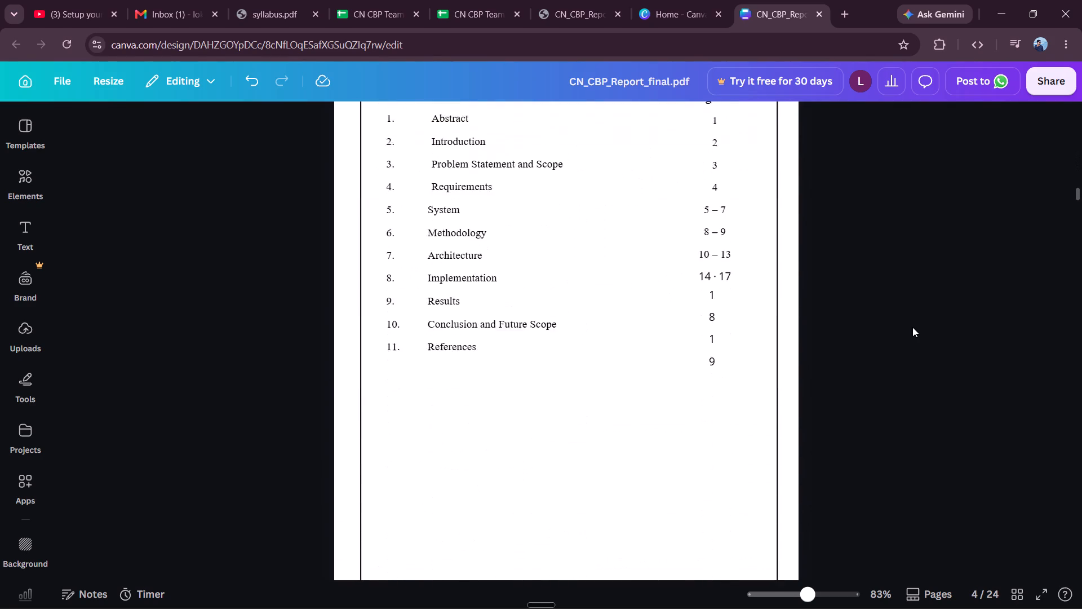
# Delete the text box with the stray vertically split page numbers below 14 · 17 in the index's Pg. No column.
pyautogui.click(708, 276)
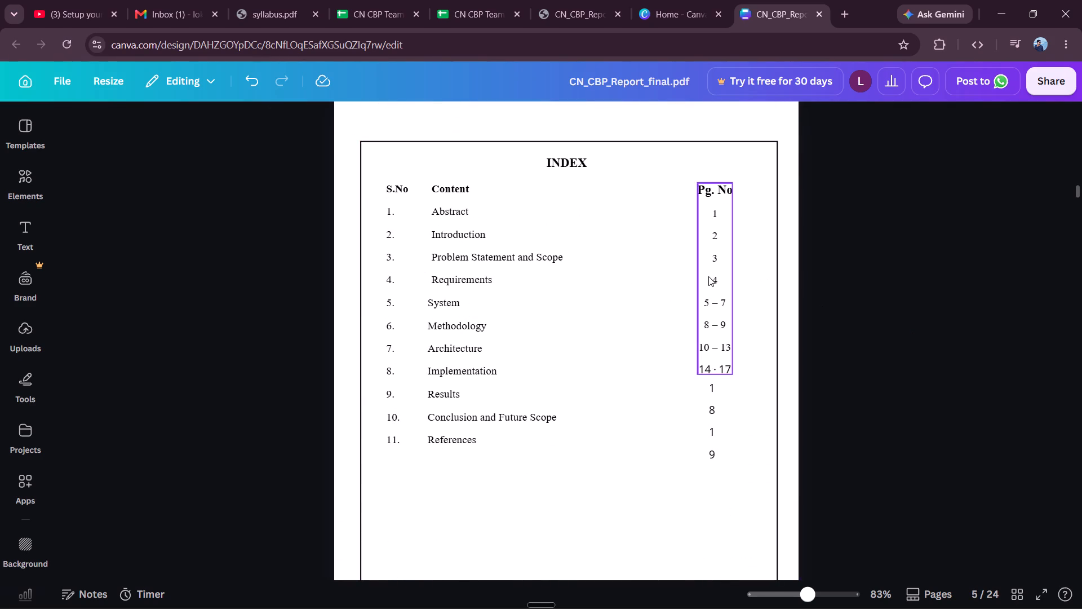
pyautogui.click(709, 433)
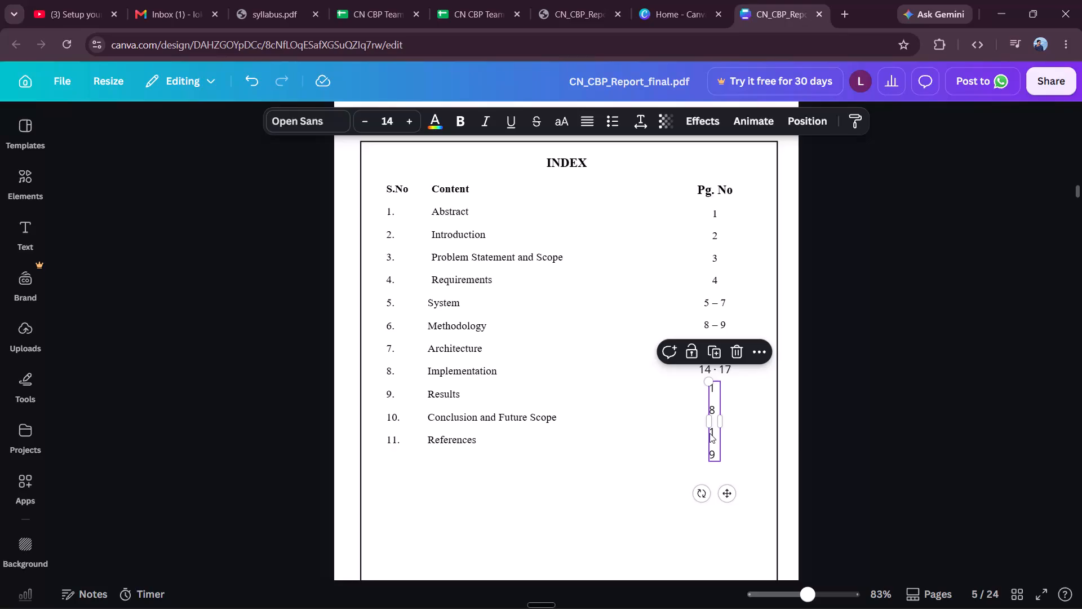
pyautogui.click(737, 359)
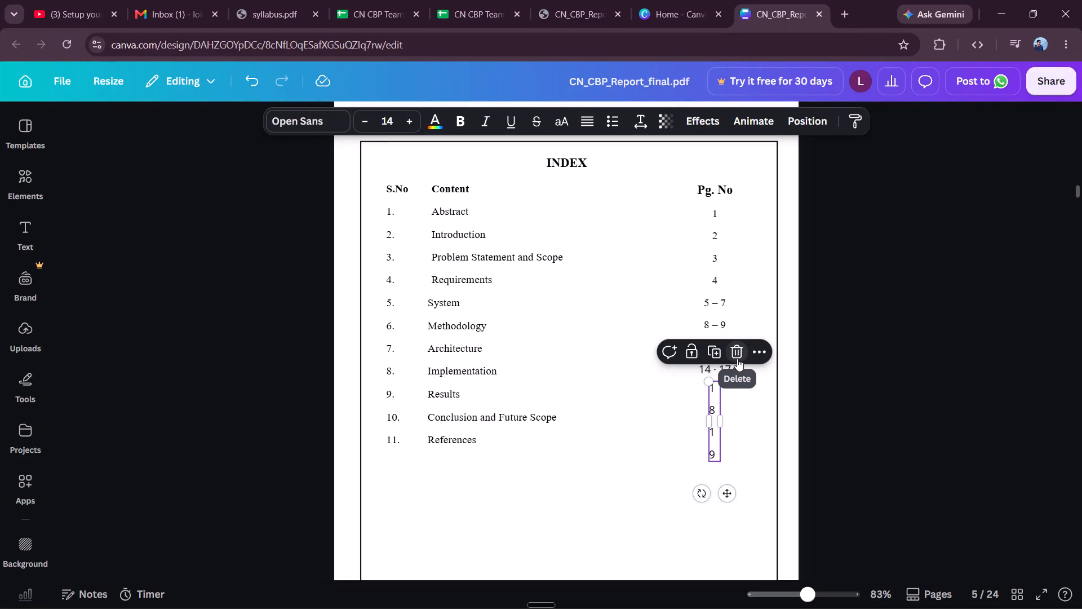
# Shift the index's System to References text block so its left edge lines up with the Content entries above it.
pyautogui.scroll(-1, 773, 419)
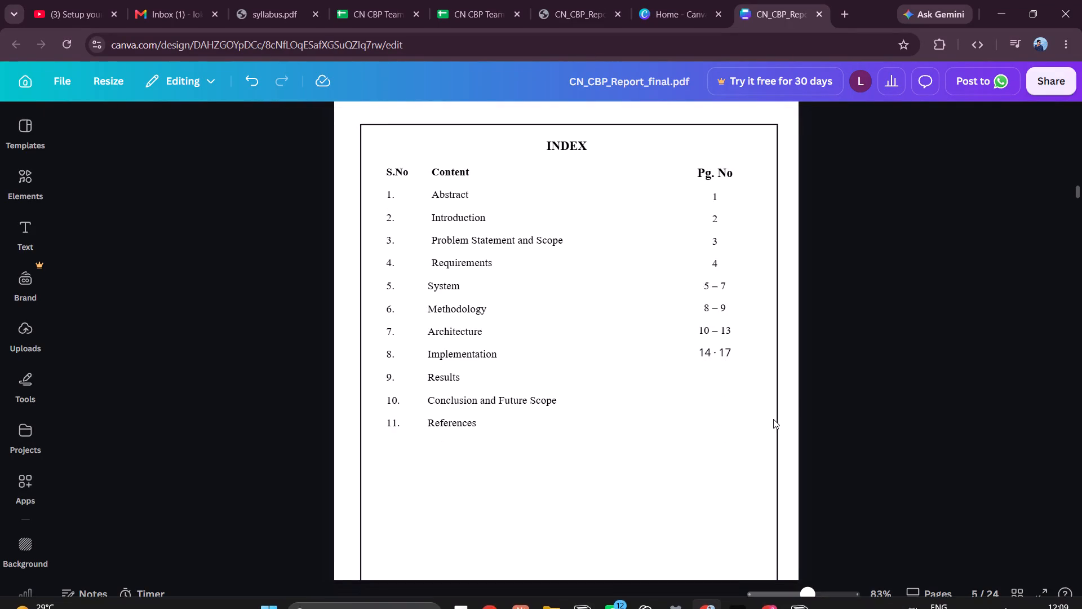
pyautogui.scroll(-6, 773, 419)
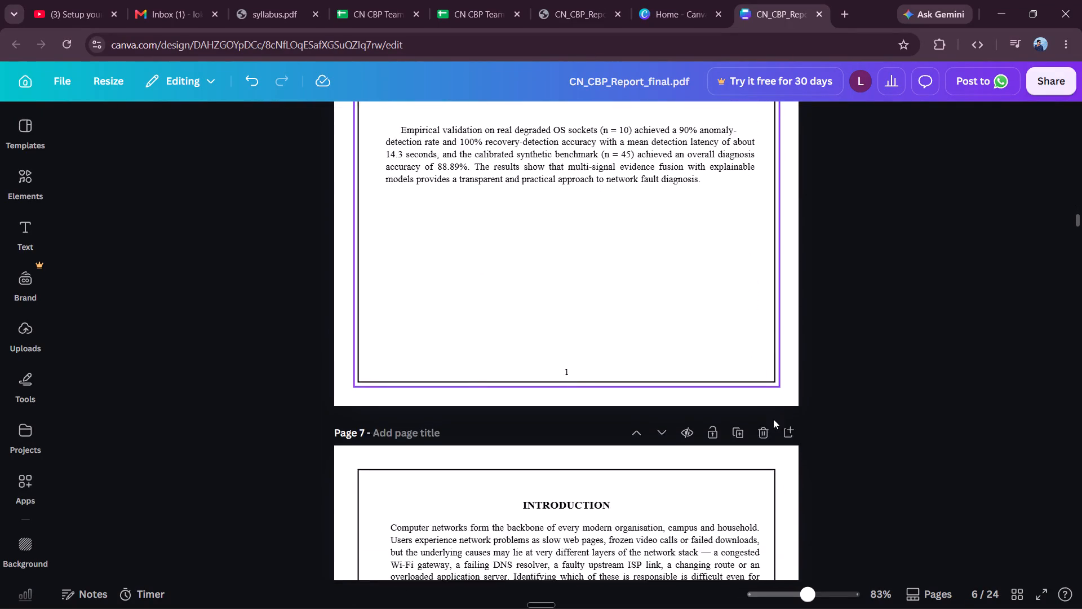
pyautogui.scroll(-5, 773, 419)
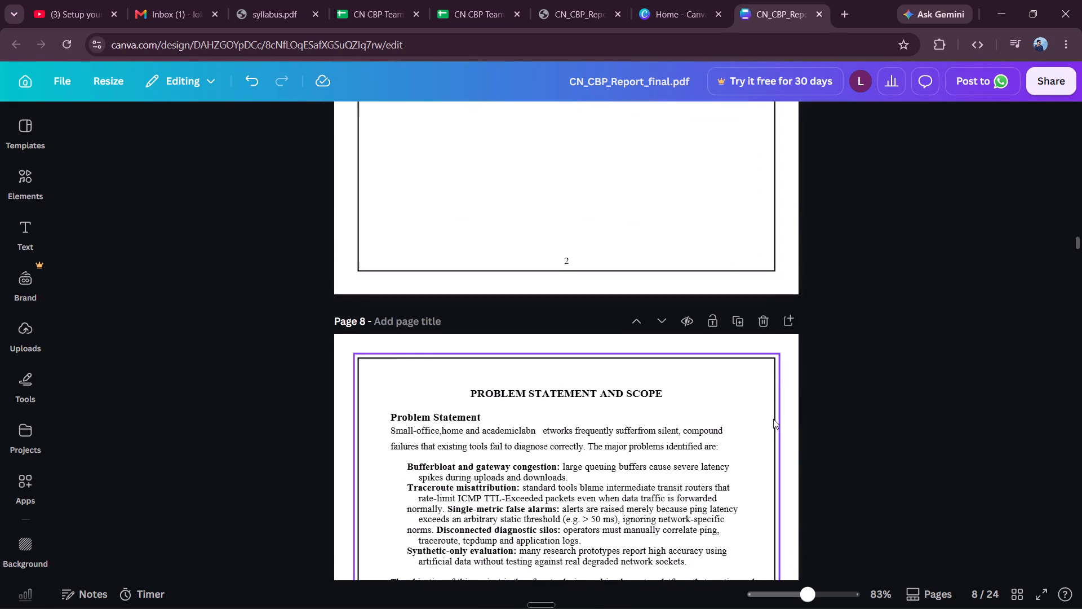
pyautogui.scroll(-3, 773, 419)
pyautogui.scroll(13, 773, 419)
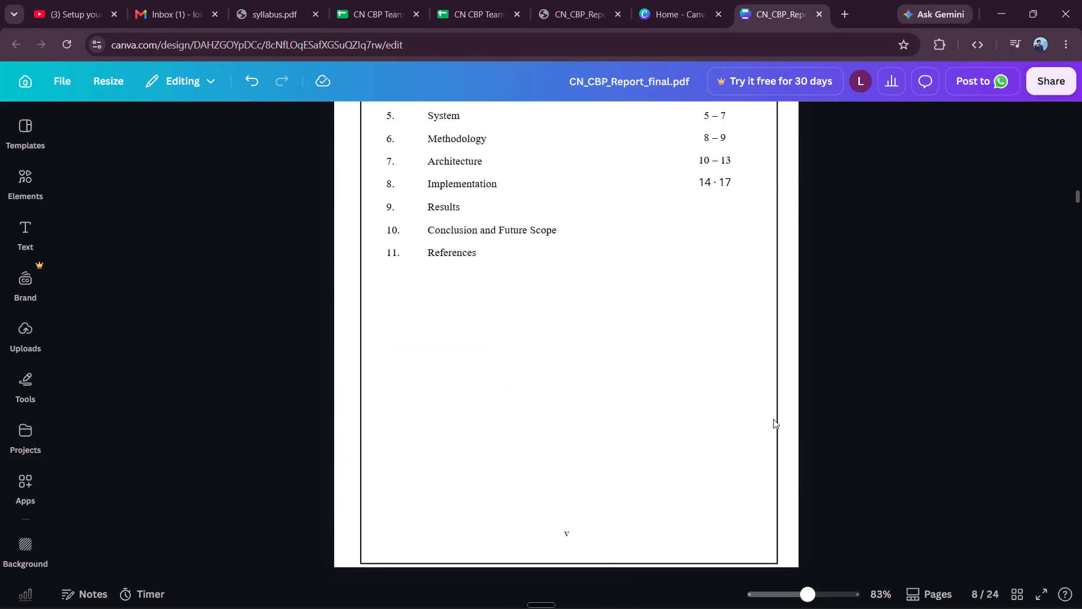
pyautogui.scroll(-5, 773, 419)
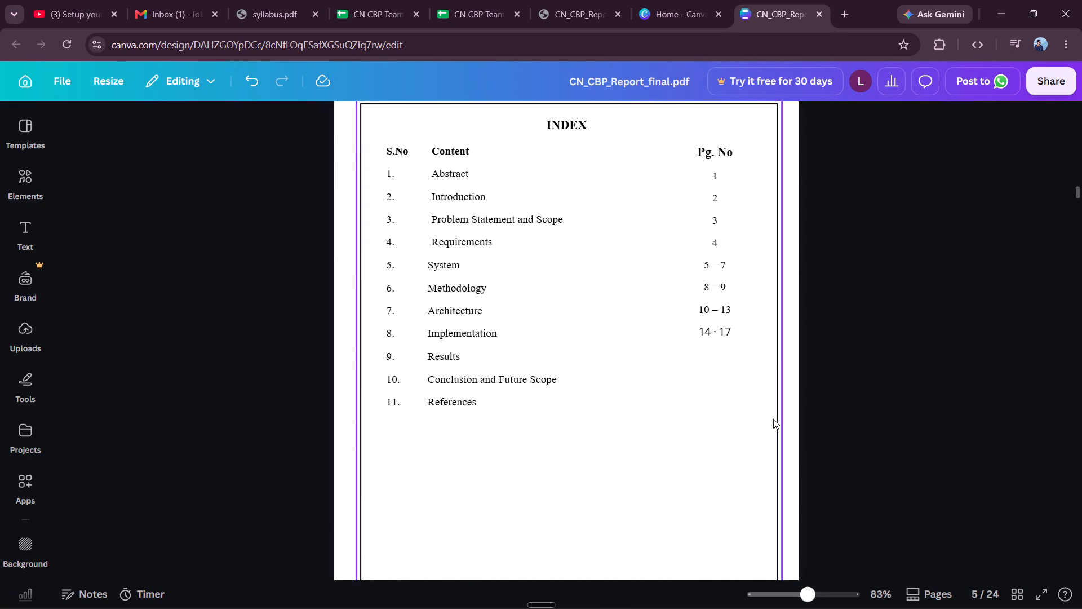
pyautogui.click(468, 309)
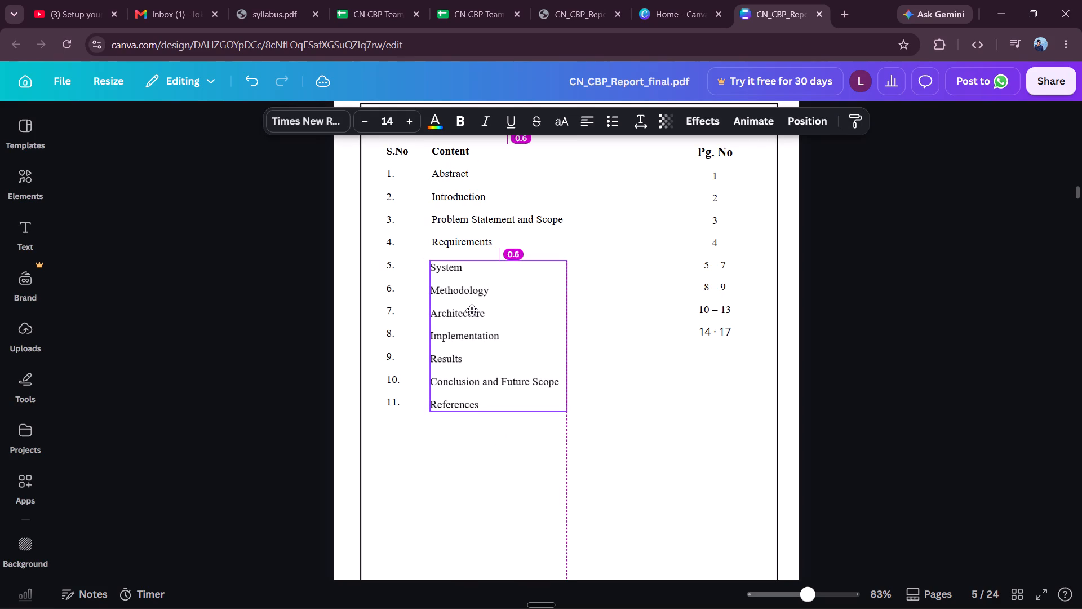
pyautogui.click(647, 401)
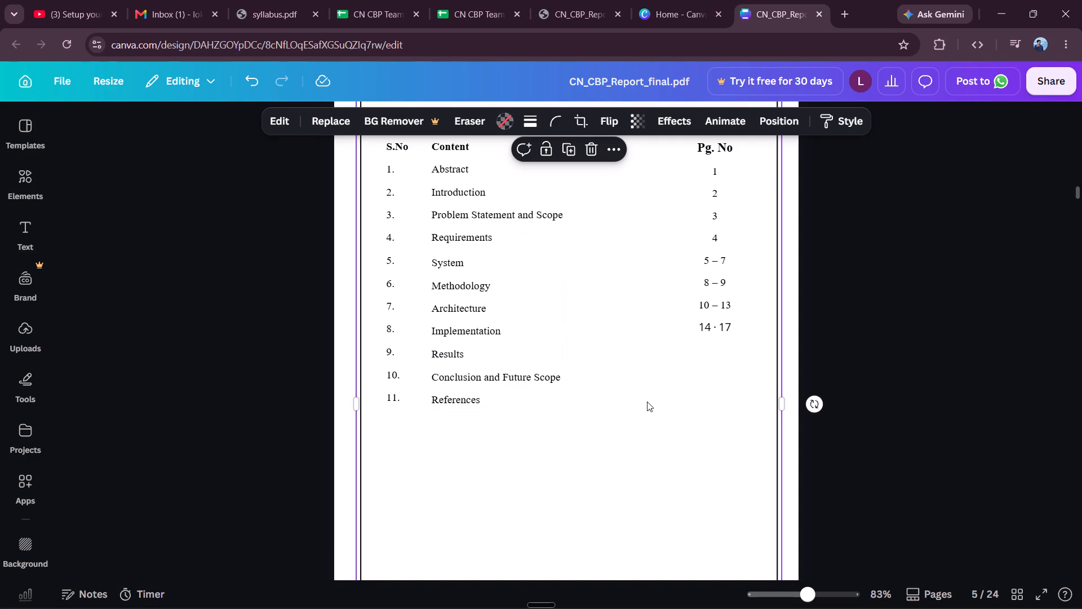
# Review the report pages from the index through Methodology, checking their printed page numbers against the index entries.
pyautogui.scroll(-4, 647, 401)
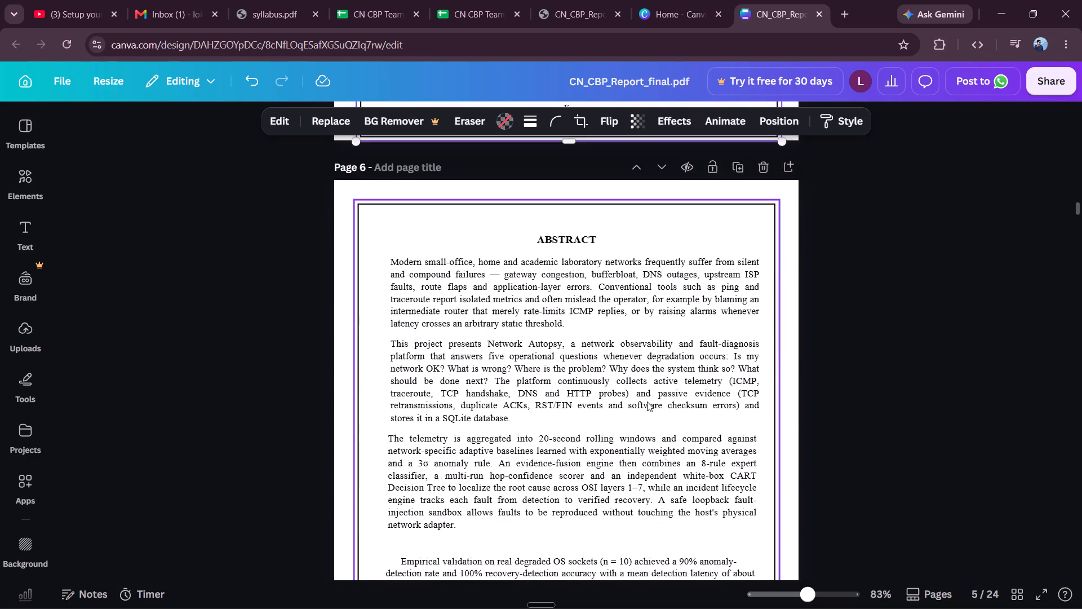
pyautogui.scroll(-7, 647, 401)
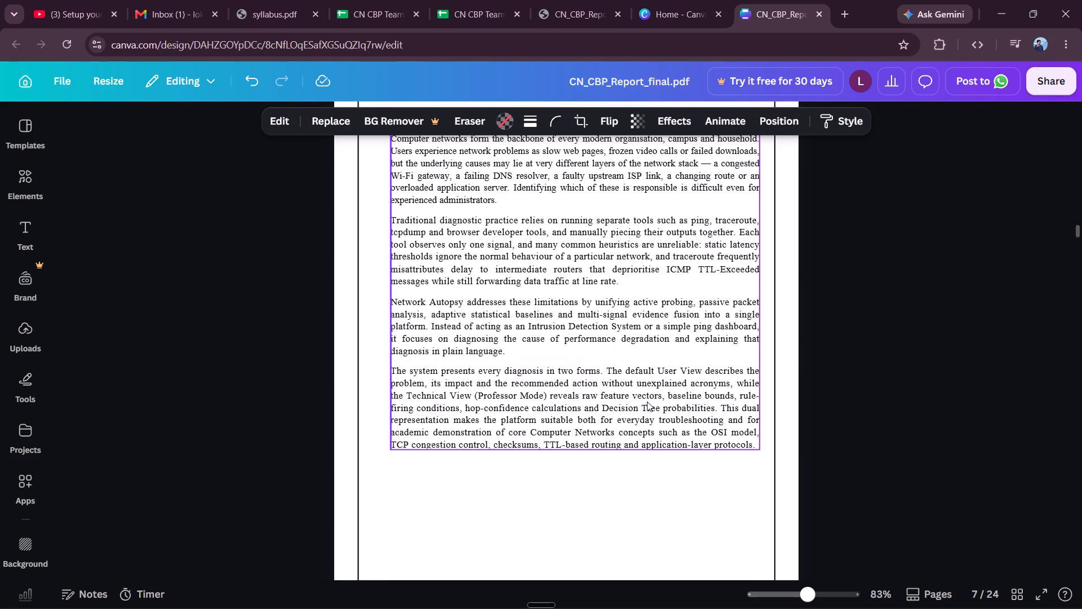
pyautogui.scroll(-4, 647, 401)
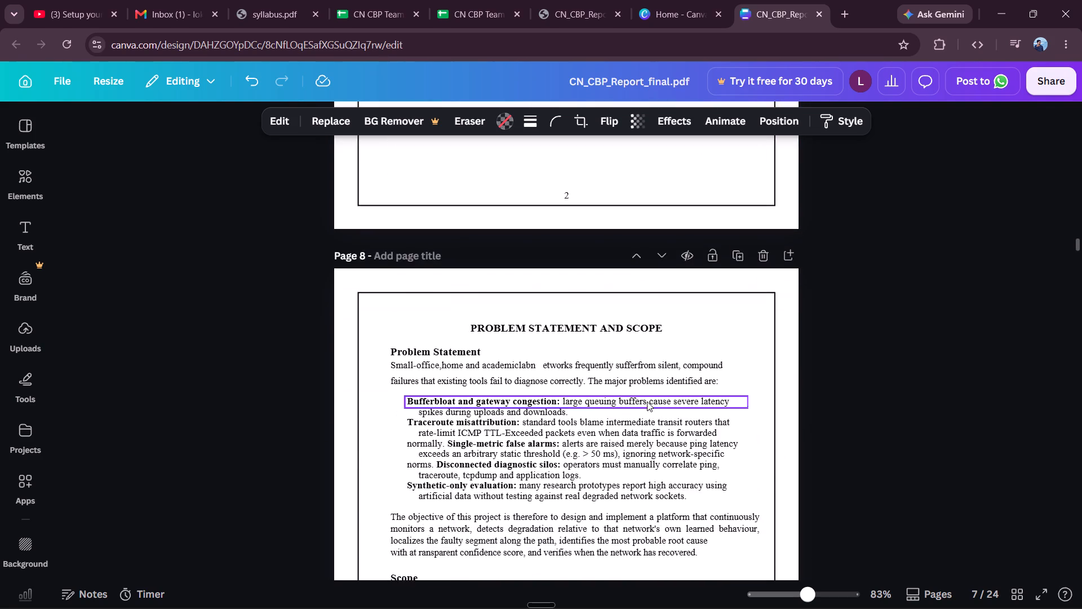
pyautogui.scroll(-6, 647, 401)
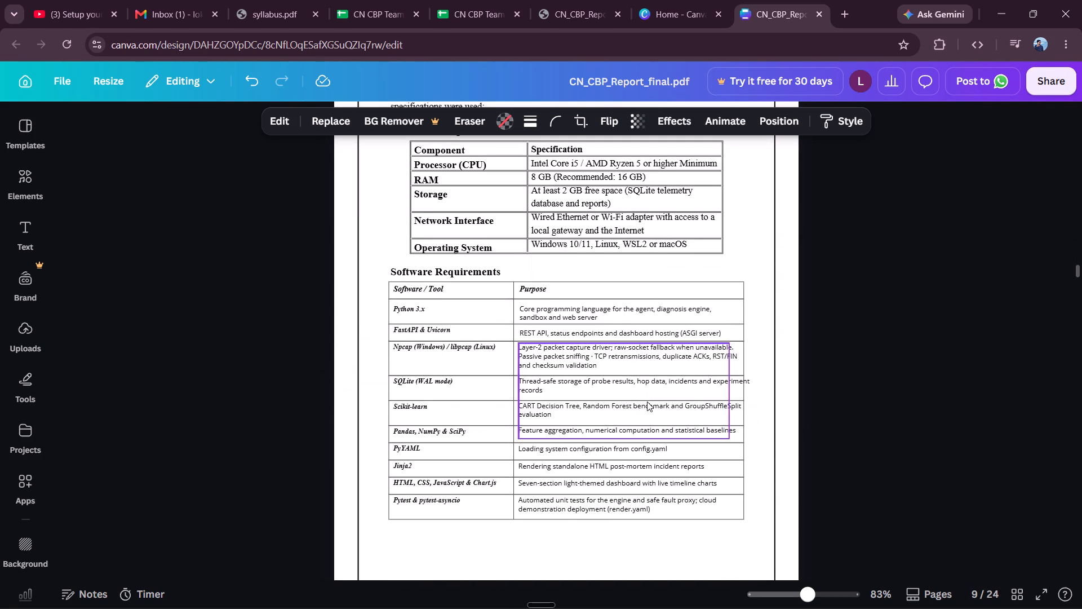
pyautogui.scroll(-4, 647, 401)
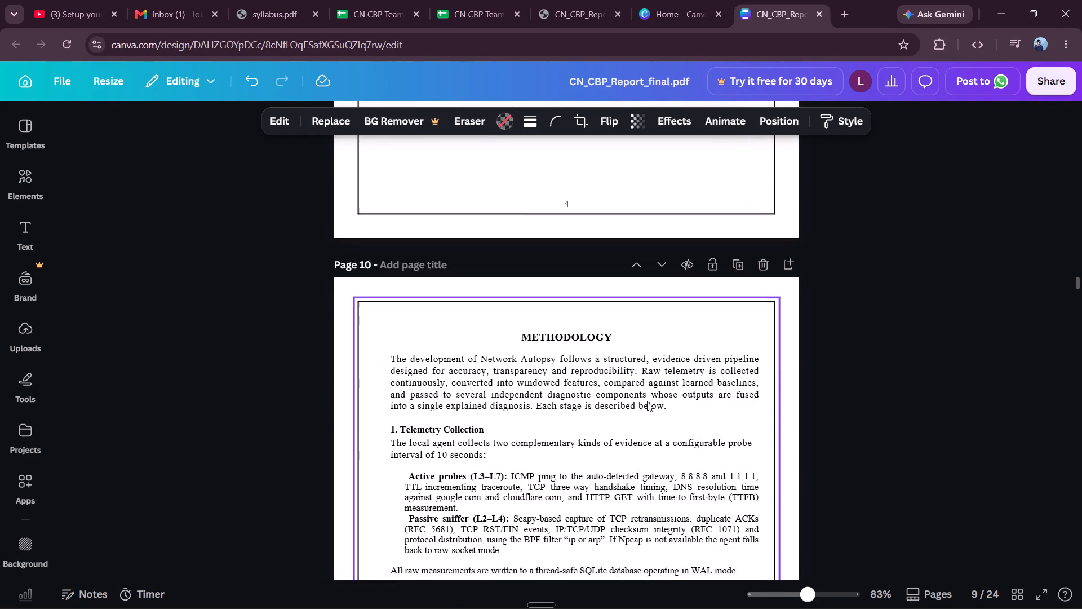
pyautogui.scroll(-4, 647, 401)
pyautogui.scroll(7, 647, 401)
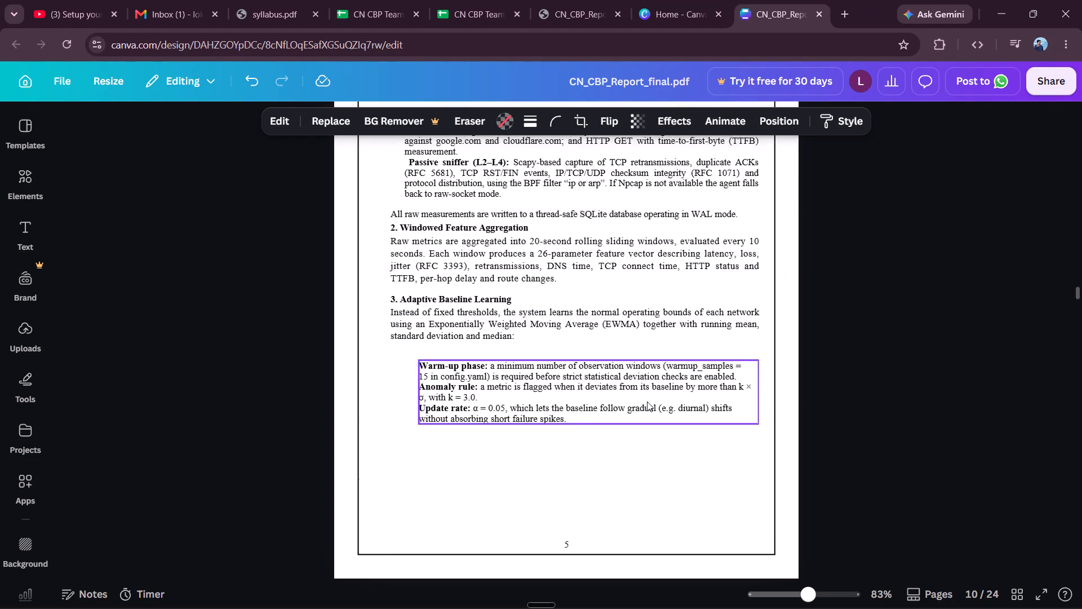
pyautogui.scroll(18, 647, 401)
pyautogui.scroll(-3, 647, 401)
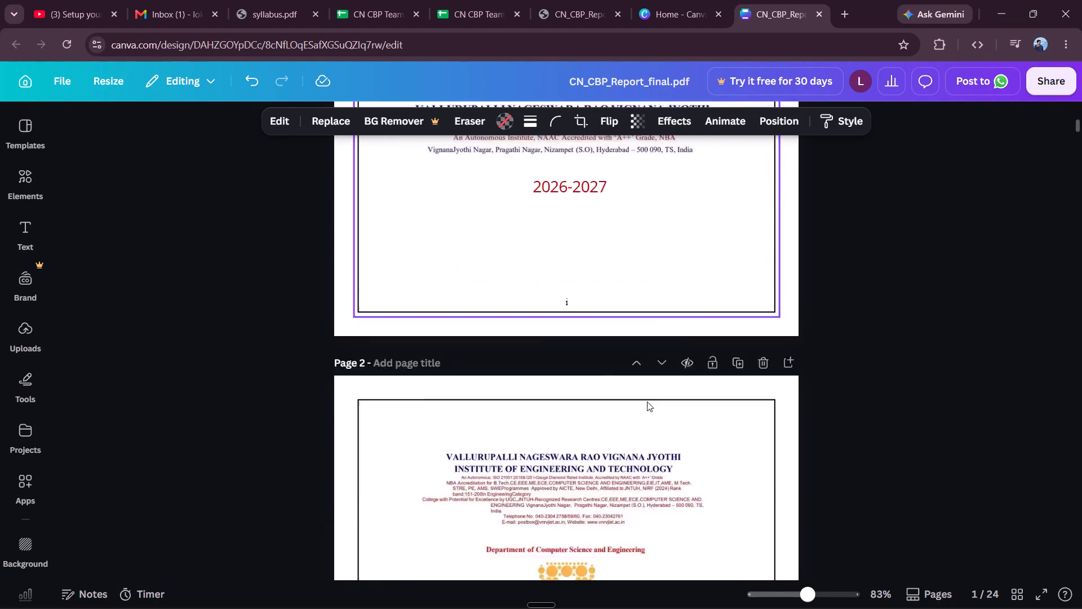
pyautogui.scroll(-9, 647, 401)
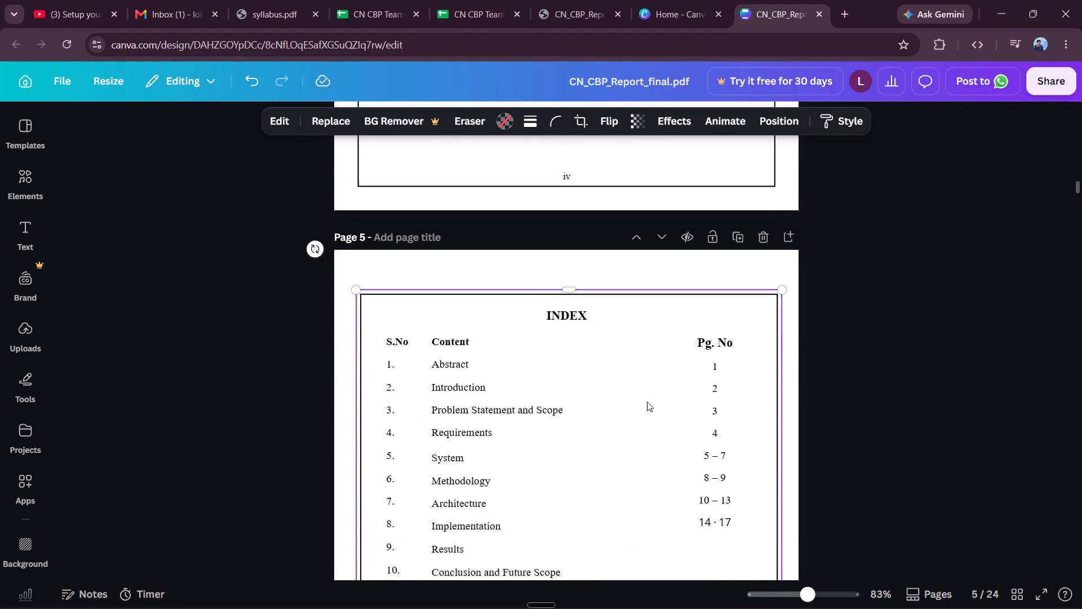
pyautogui.scroll(-2, 647, 401)
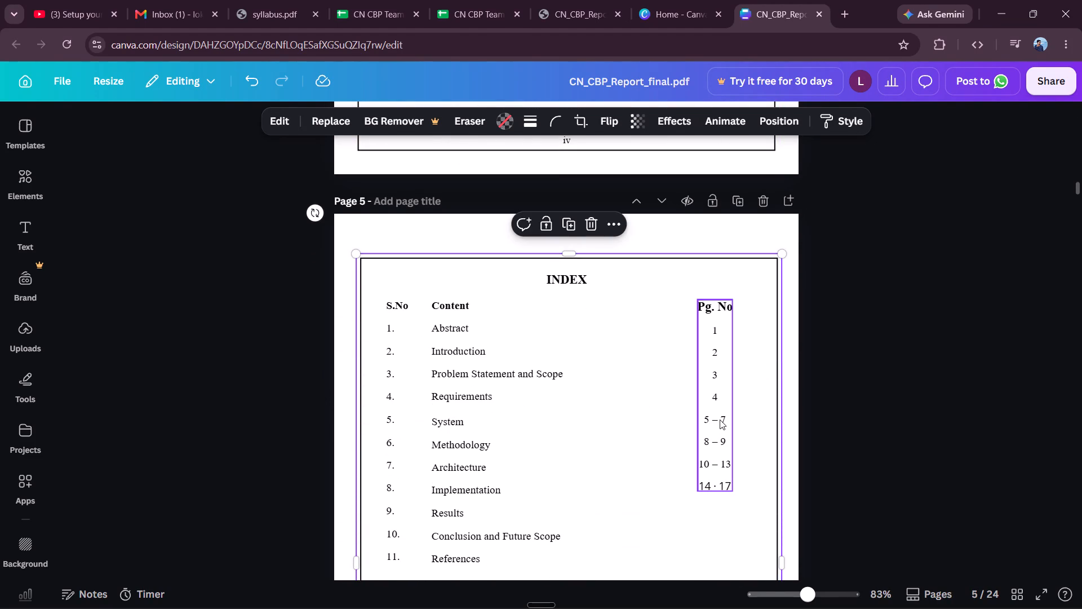
# Examine the pages from System Requirements to Operations, comparing their section titles and printed page numbers with the index's Pg. No column.
pyautogui.click(720, 420)
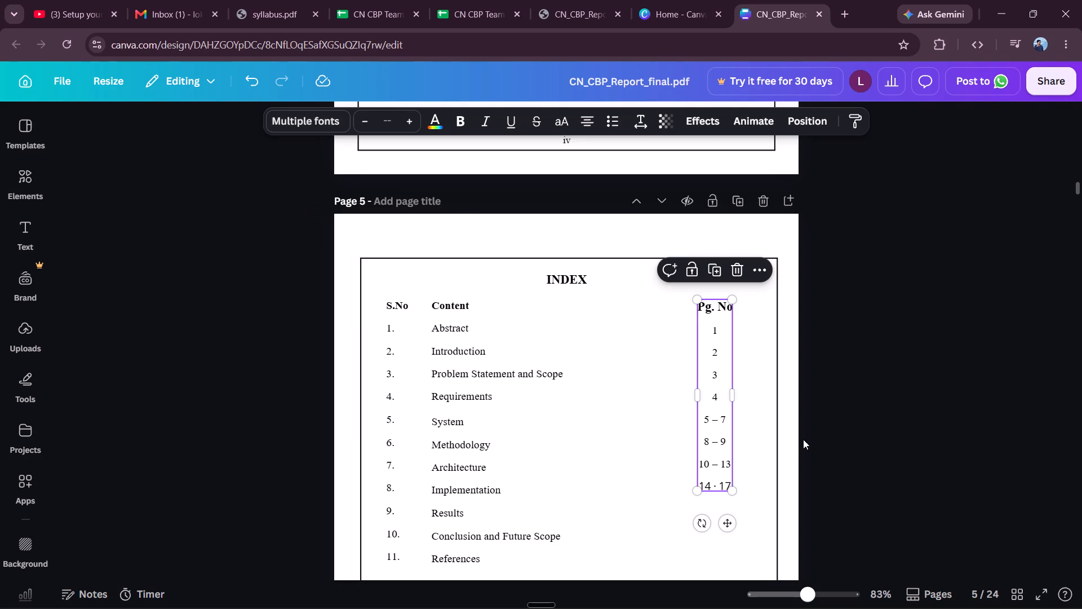
pyautogui.scroll(-7, 803, 439)
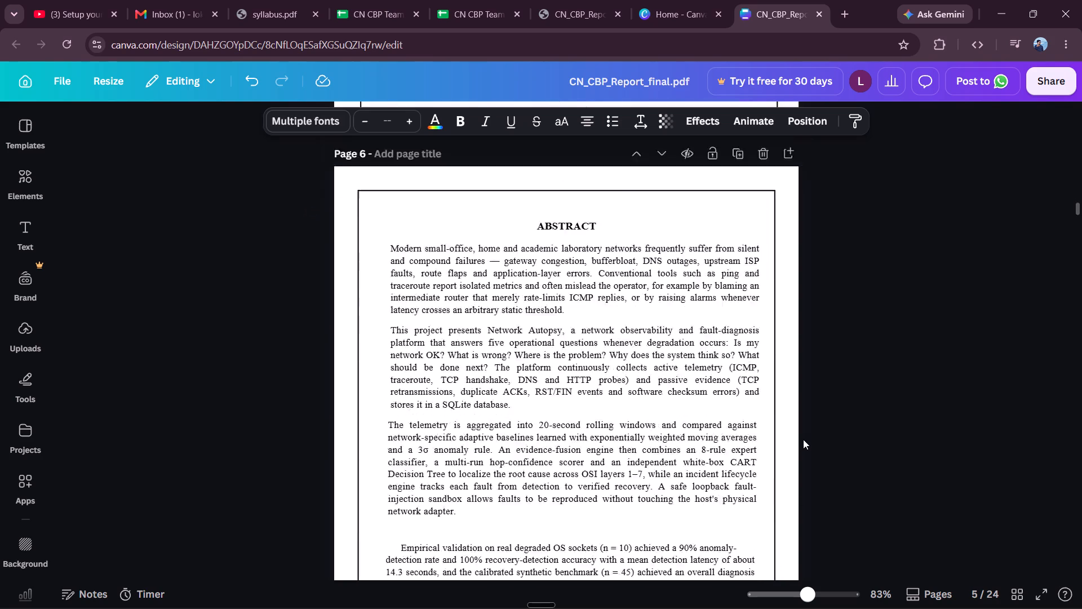
pyautogui.scroll(-10, 803, 439)
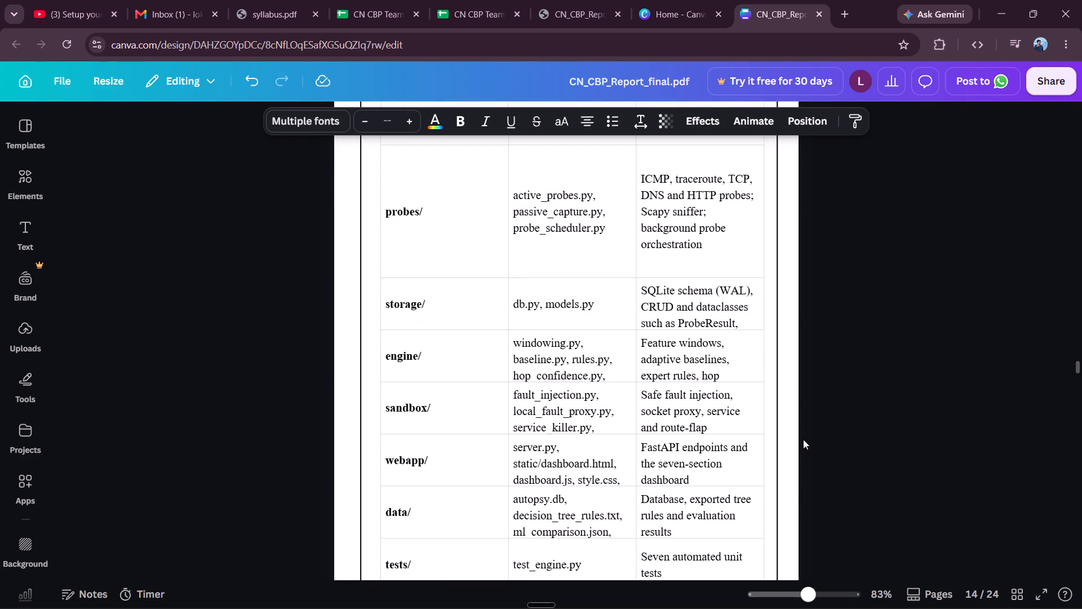
pyautogui.scroll(4, 803, 439)
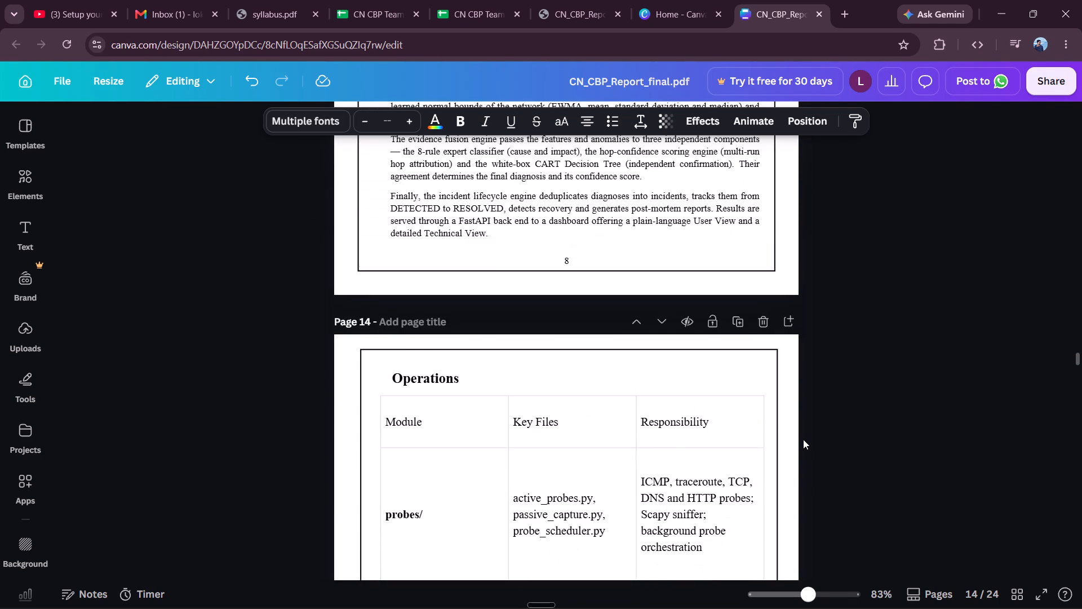
pyautogui.scroll(7, 803, 439)
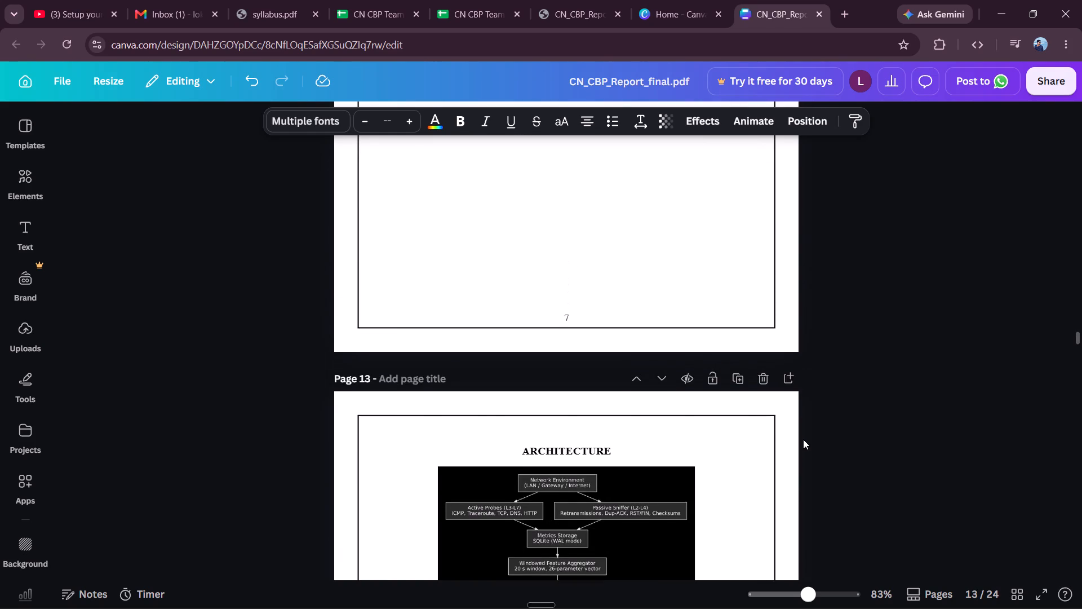
pyautogui.scroll(7, 803, 439)
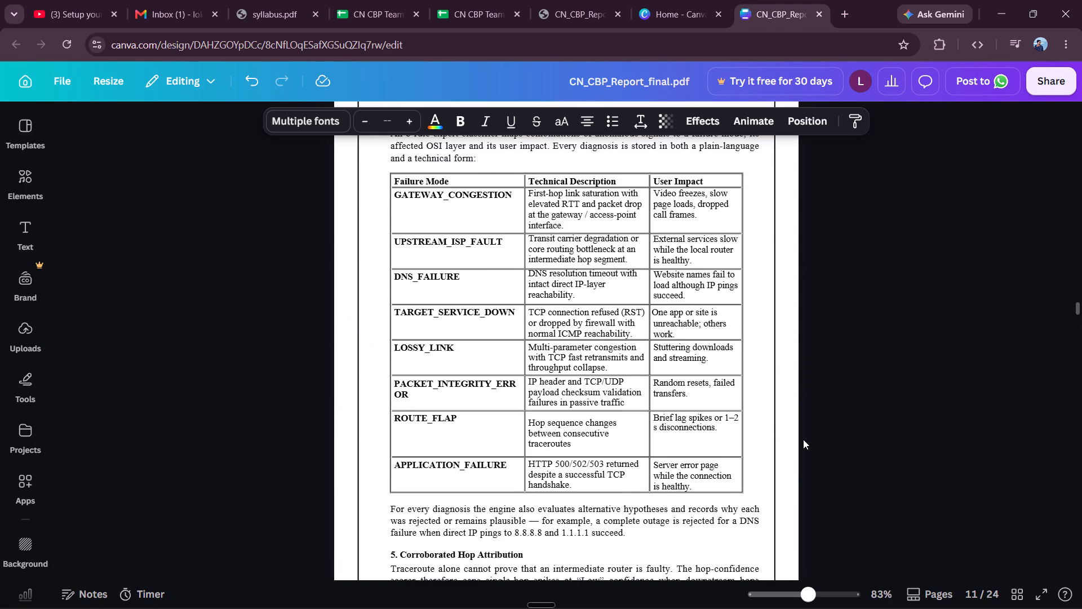
pyautogui.scroll(7, 803, 439)
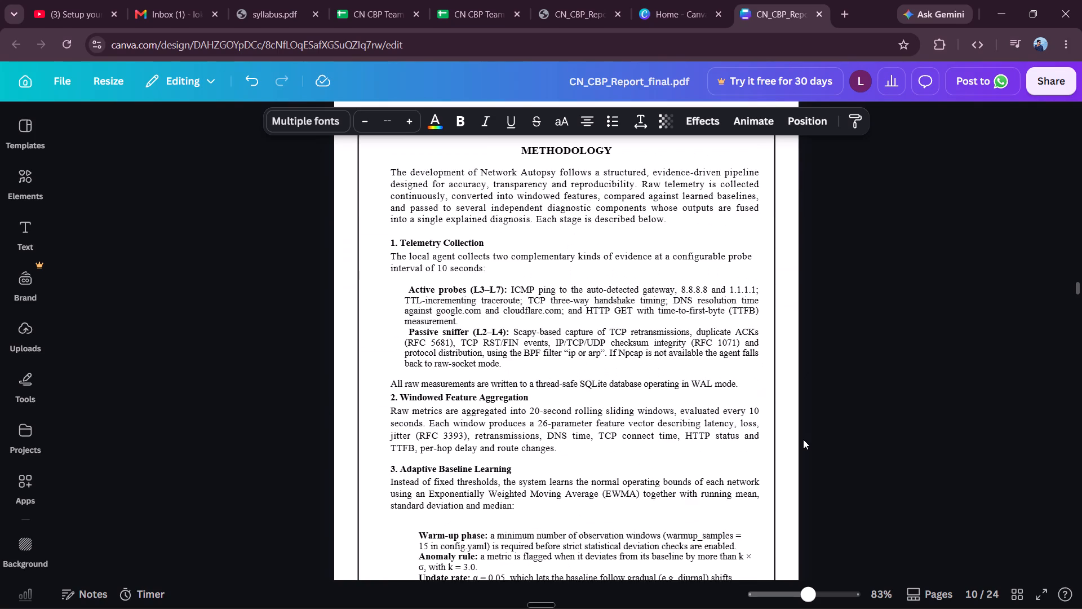
pyautogui.scroll(8, 803, 439)
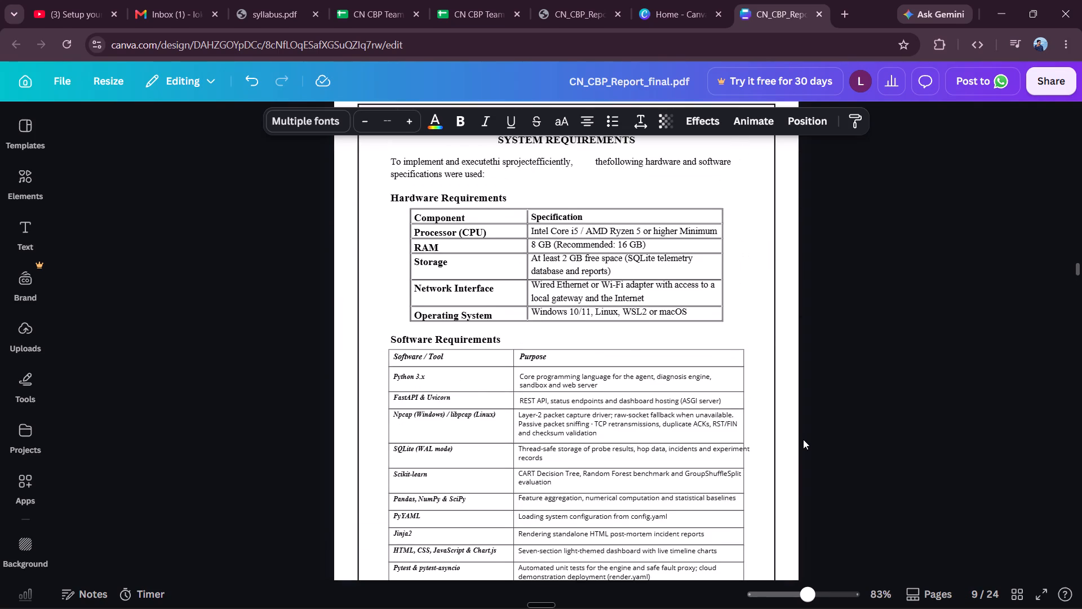
pyautogui.scroll(1, 803, 439)
pyautogui.scroll(-3, 803, 439)
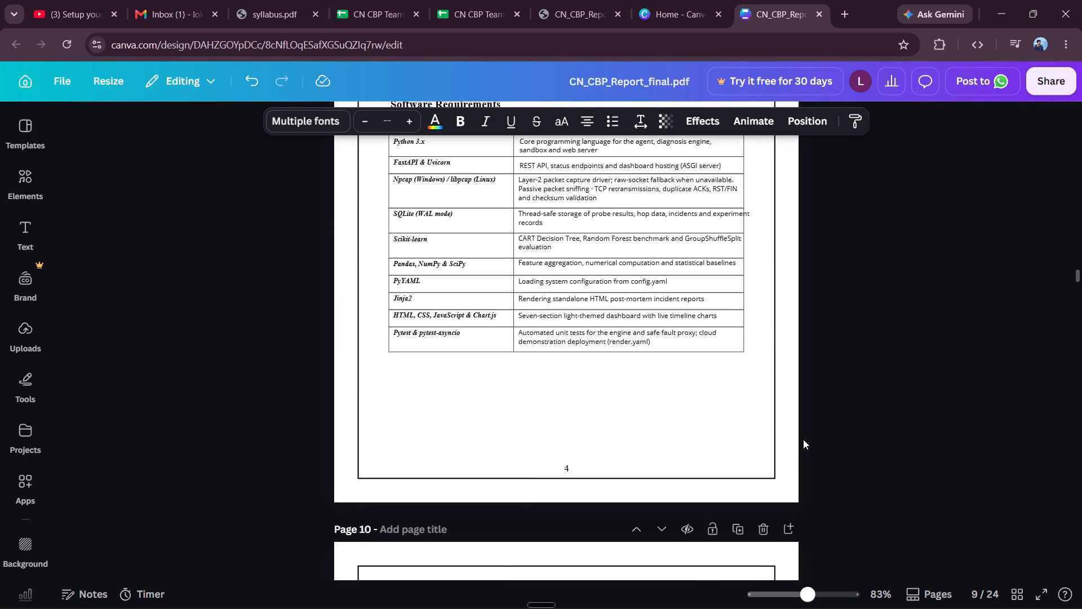
pyautogui.scroll(-8, 803, 439)
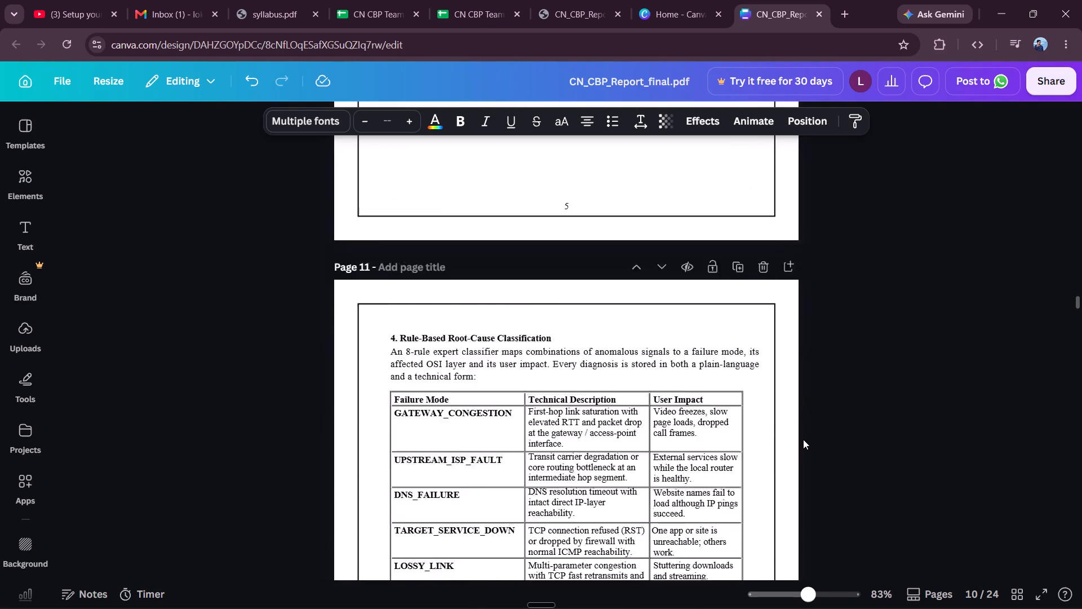
pyautogui.scroll(-8, 803, 439)
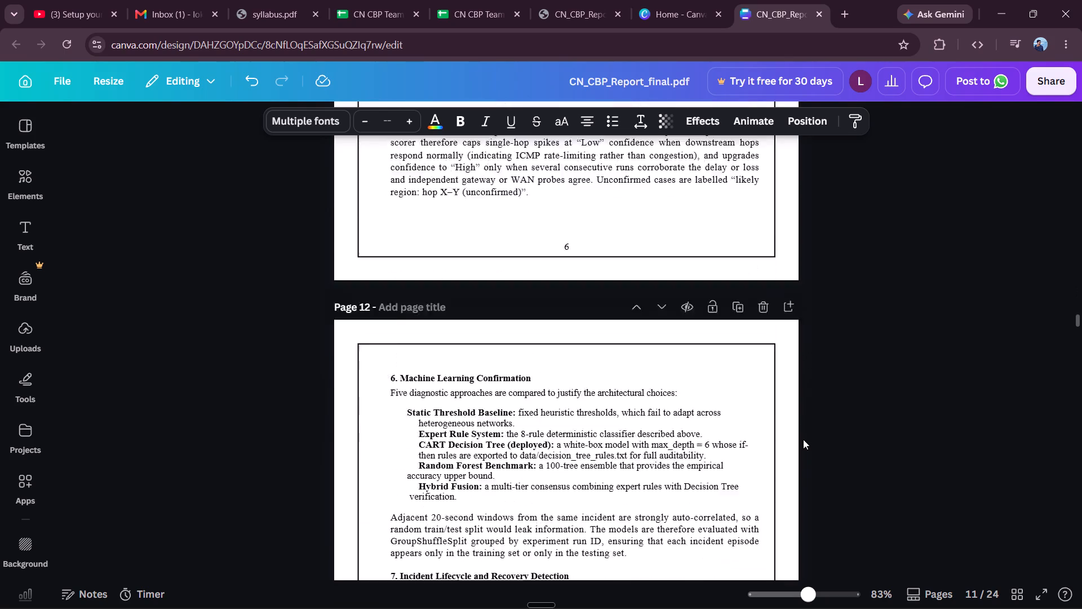
pyautogui.scroll(-5, 803, 439)
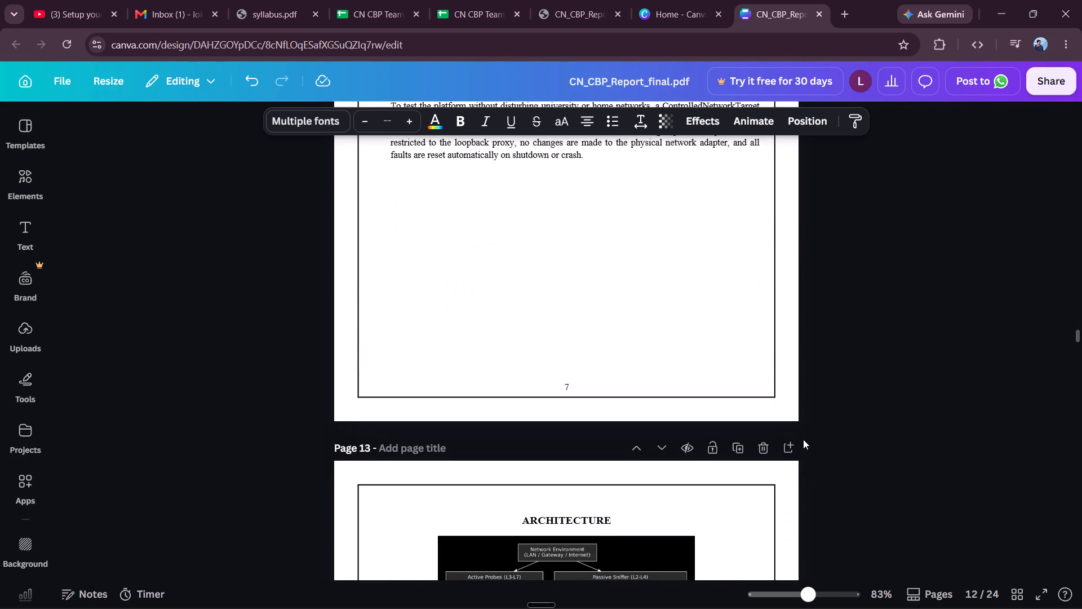
pyautogui.scroll(6, 803, 439)
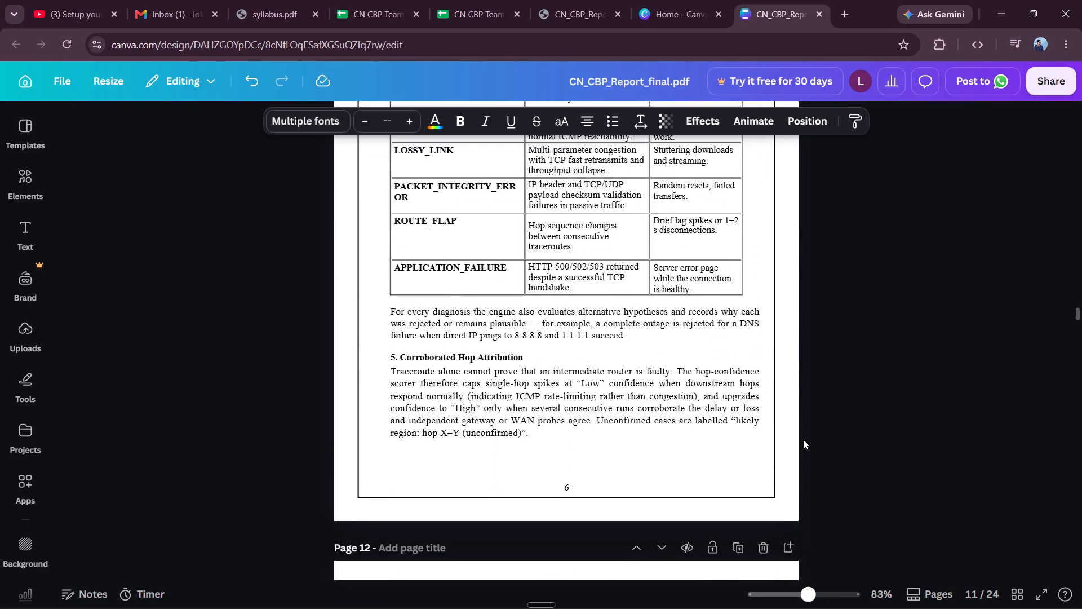
pyautogui.scroll(18, 803, 439)
pyautogui.scroll(-1, 803, 439)
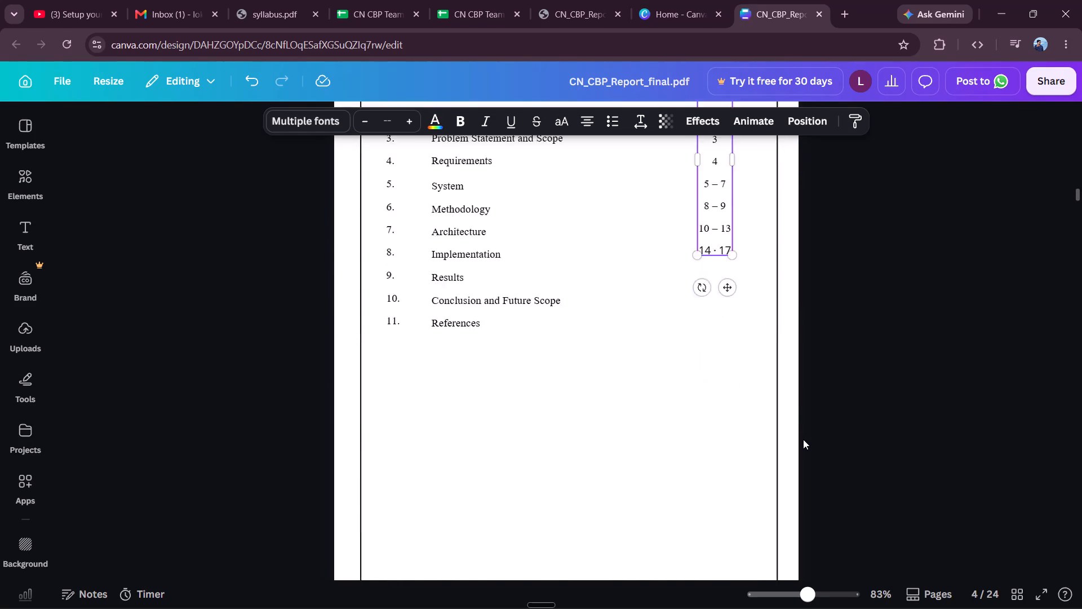
pyautogui.scroll(-1, 803, 439)
pyautogui.scroll(3, 803, 439)
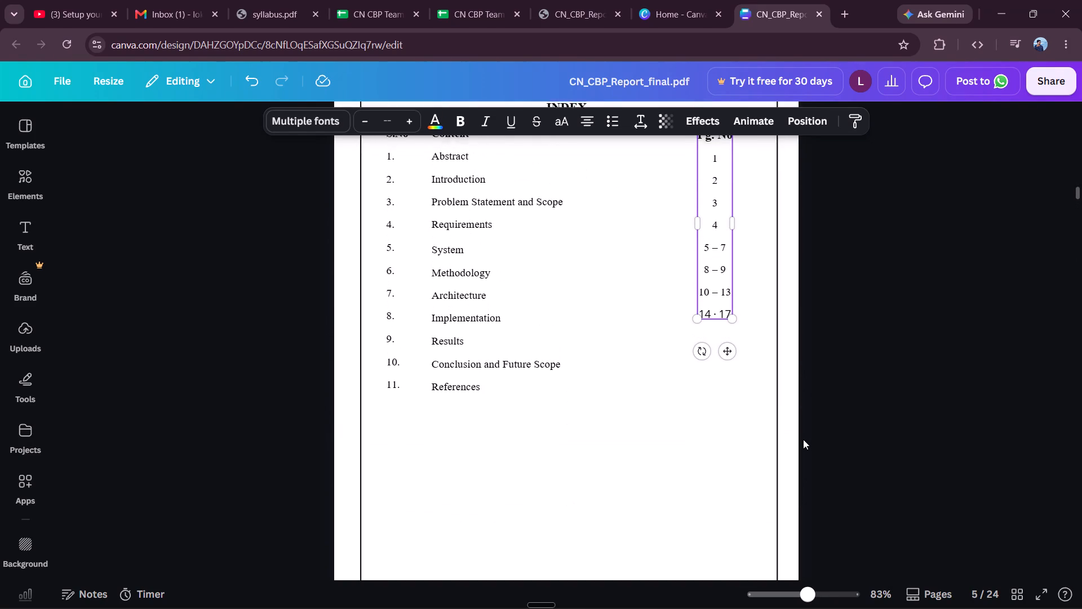
pyautogui.scroll(2, 803, 439)
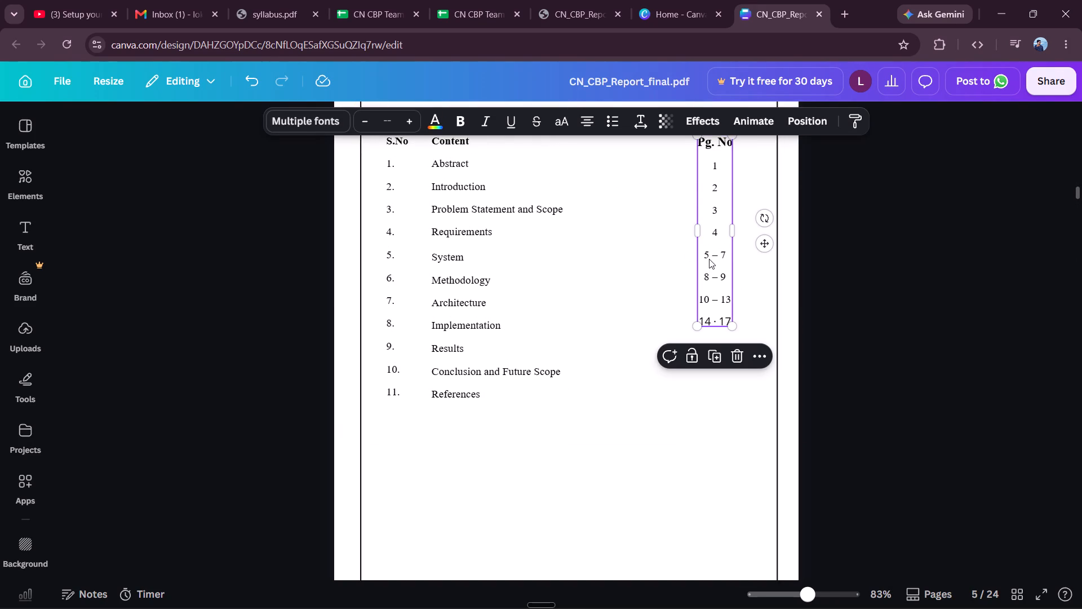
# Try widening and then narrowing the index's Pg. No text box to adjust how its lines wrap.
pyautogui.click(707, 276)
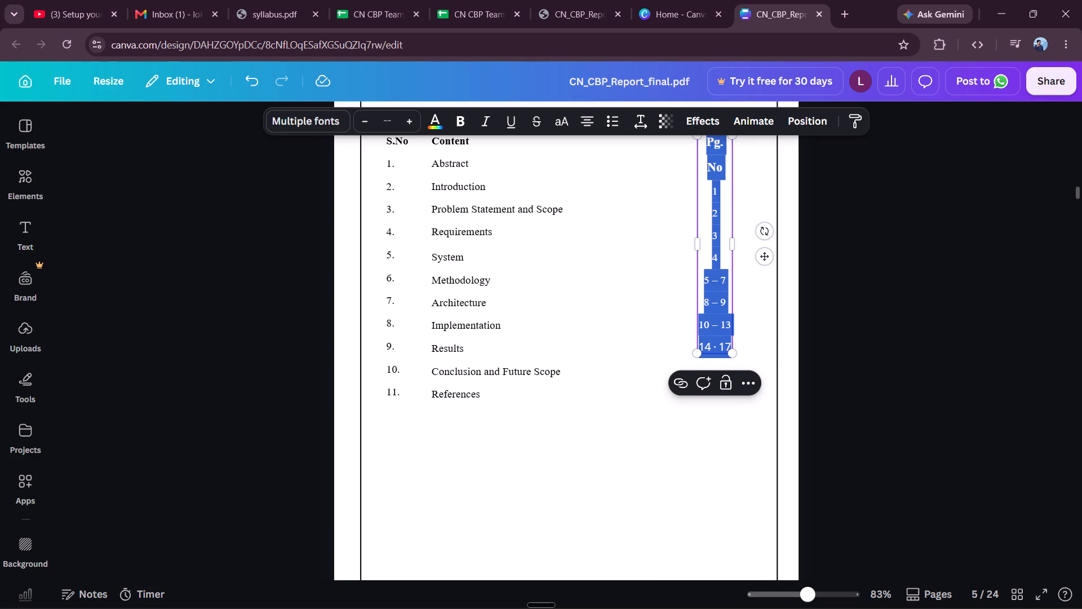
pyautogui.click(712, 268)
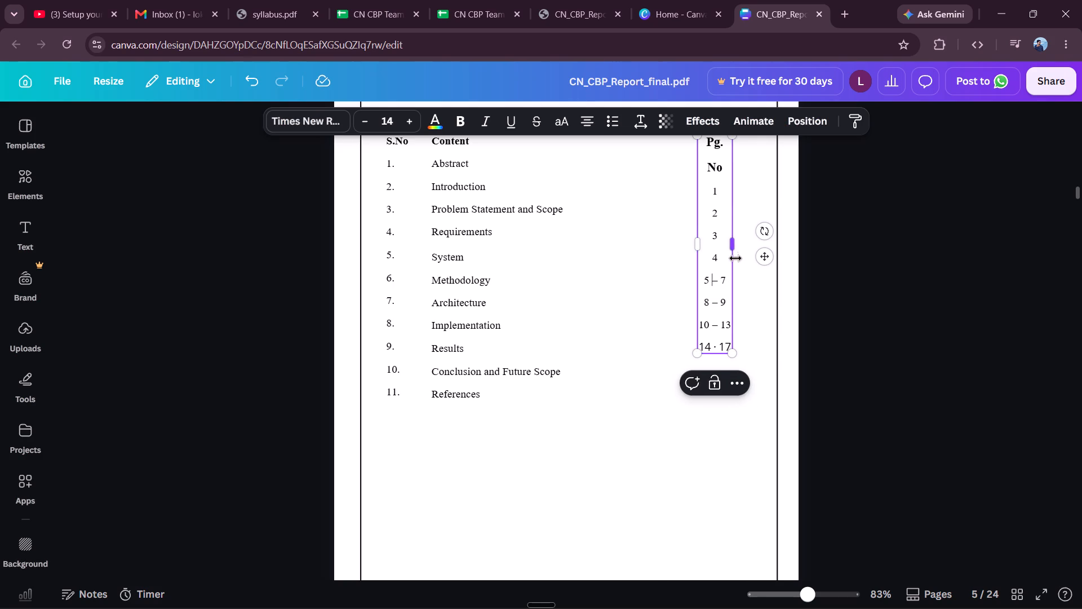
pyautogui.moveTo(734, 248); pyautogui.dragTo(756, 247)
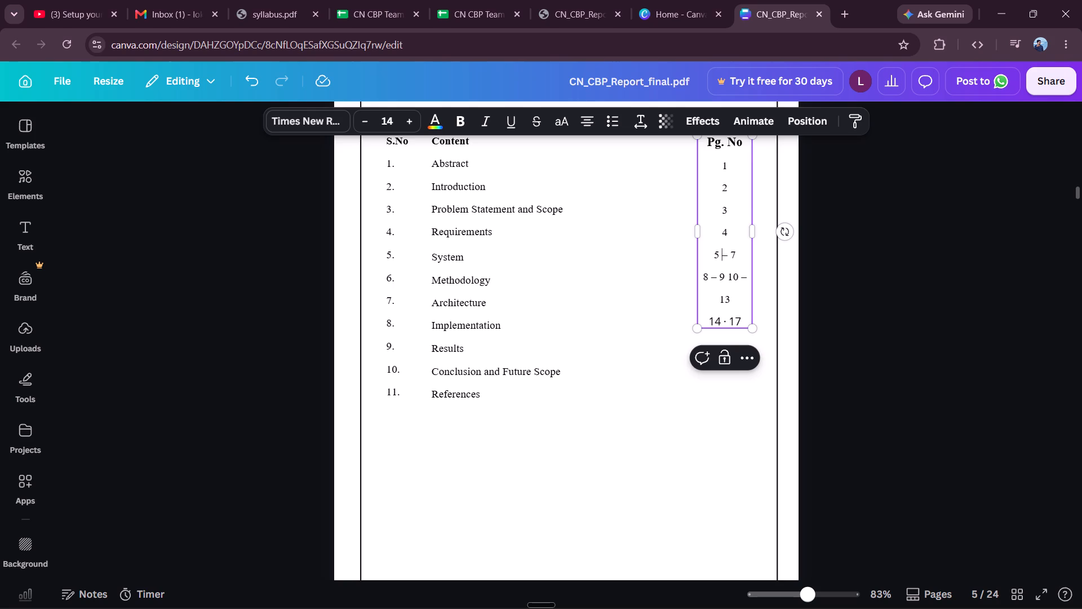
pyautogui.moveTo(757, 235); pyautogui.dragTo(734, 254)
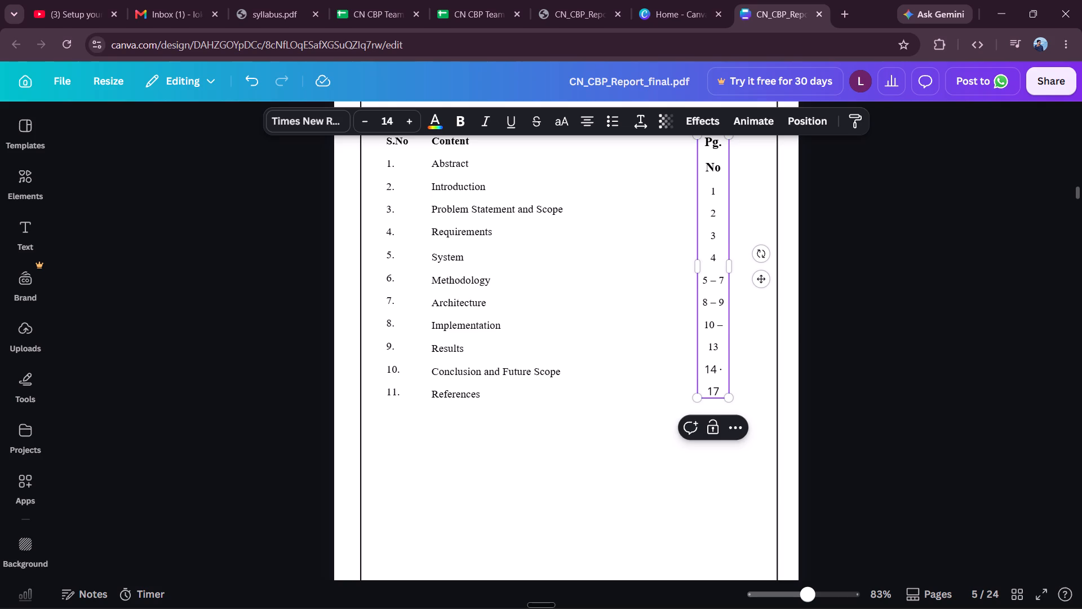
# Remove the space in the index's page number heading so it reads Pg.No, and widen the text box to fit it on one line.
pyautogui.scroll(1, 716, 280)
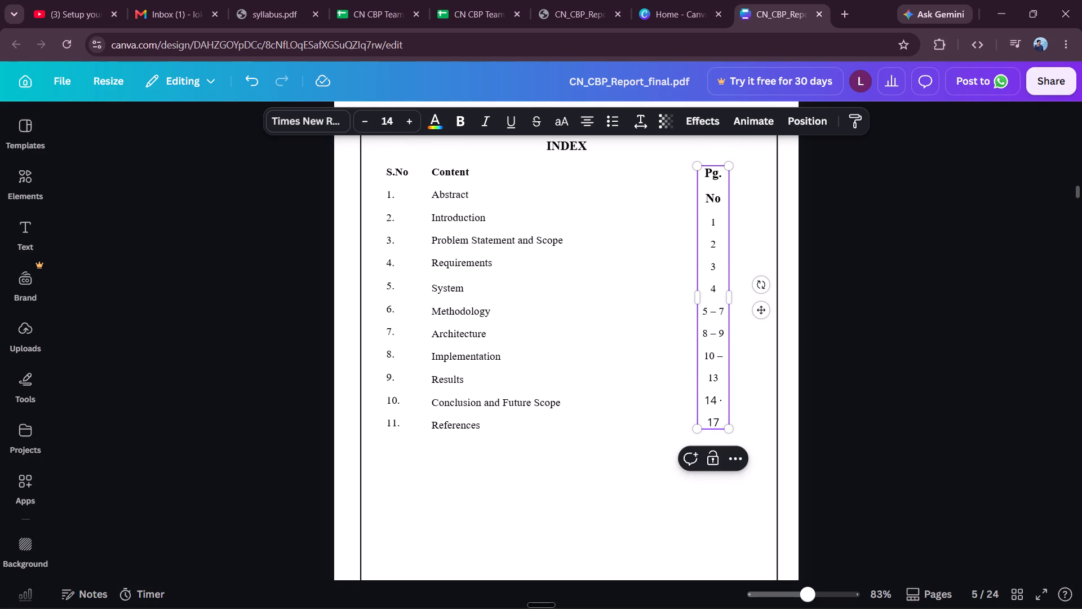
pyautogui.click(706, 197)
pyautogui.press('BackSpace')
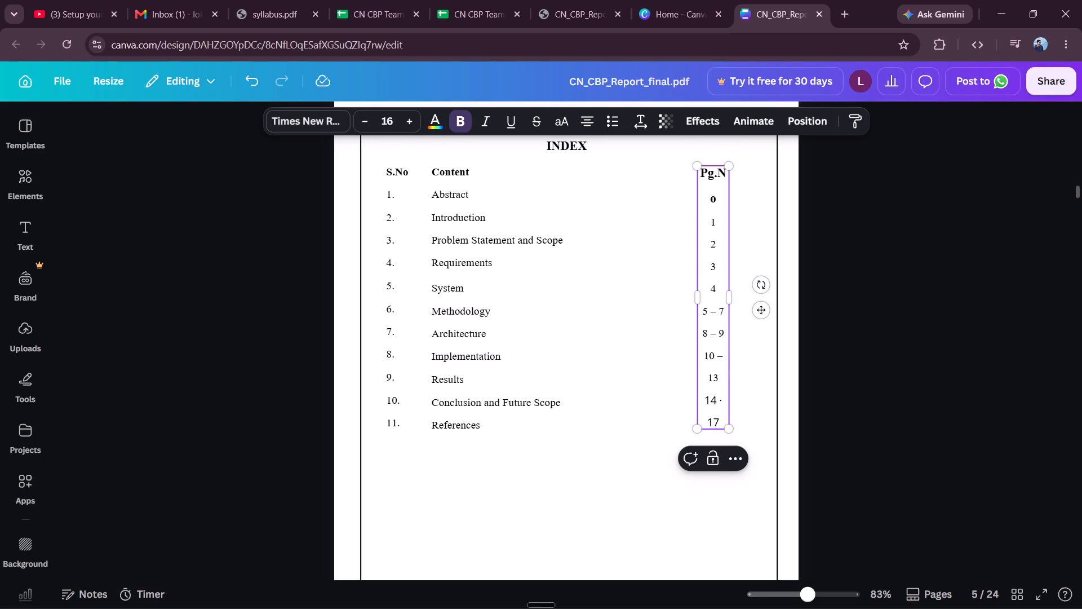
pyautogui.moveTo(729, 300); pyautogui.dragTo(739, 304)
pyautogui.click(723, 196)
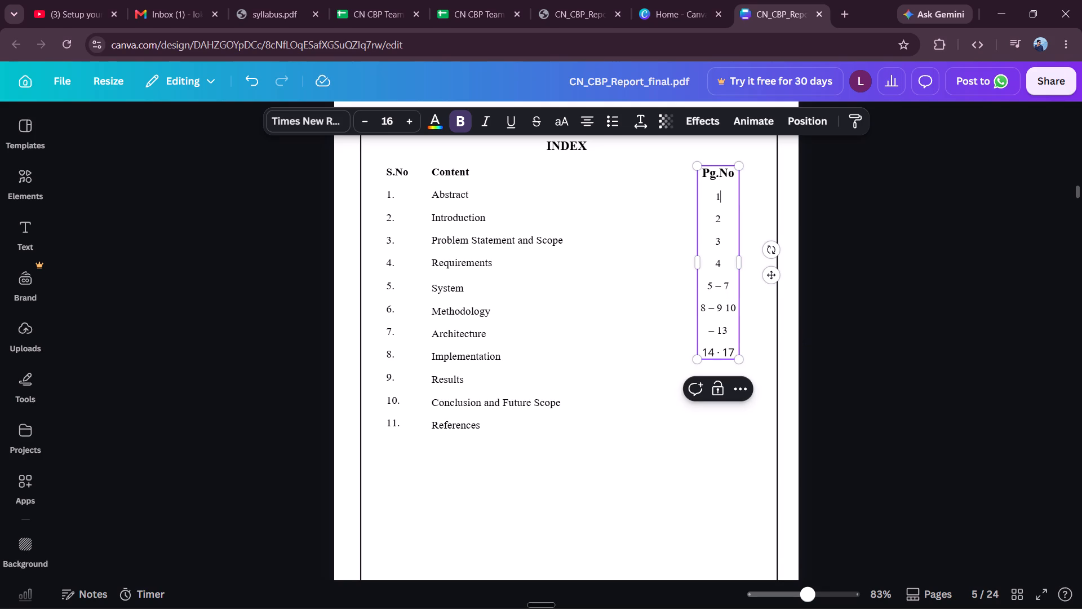
# Reduce the font size of the index's Pg.No heading to 14, matching the Content heading.
pyautogui.moveTo(710, 185); pyautogui.dragTo(690, 218)
pyautogui.click(690, 218)
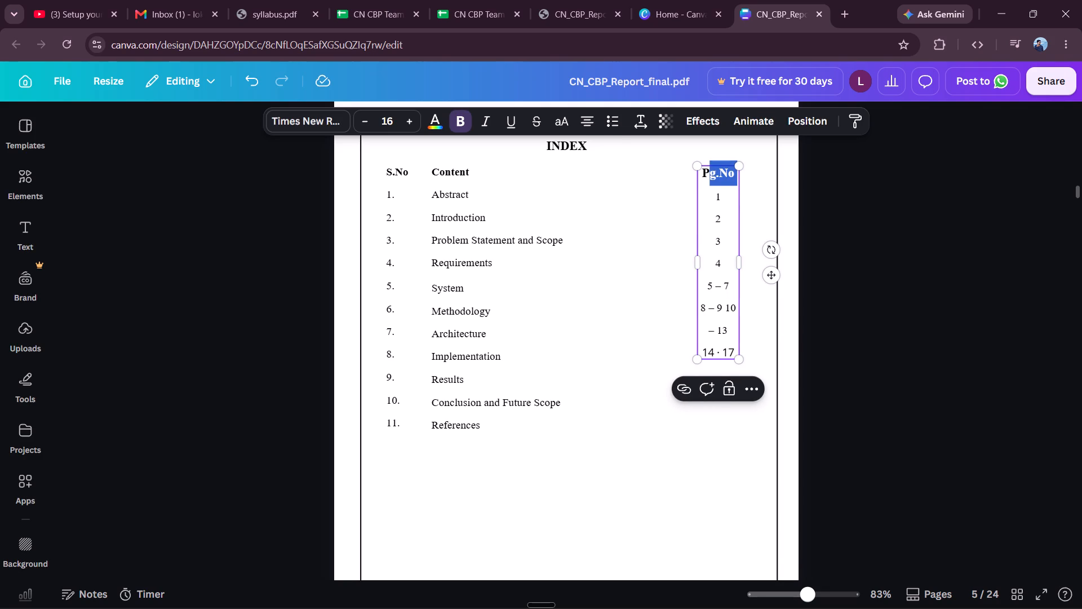
pyautogui.click(684, 189)
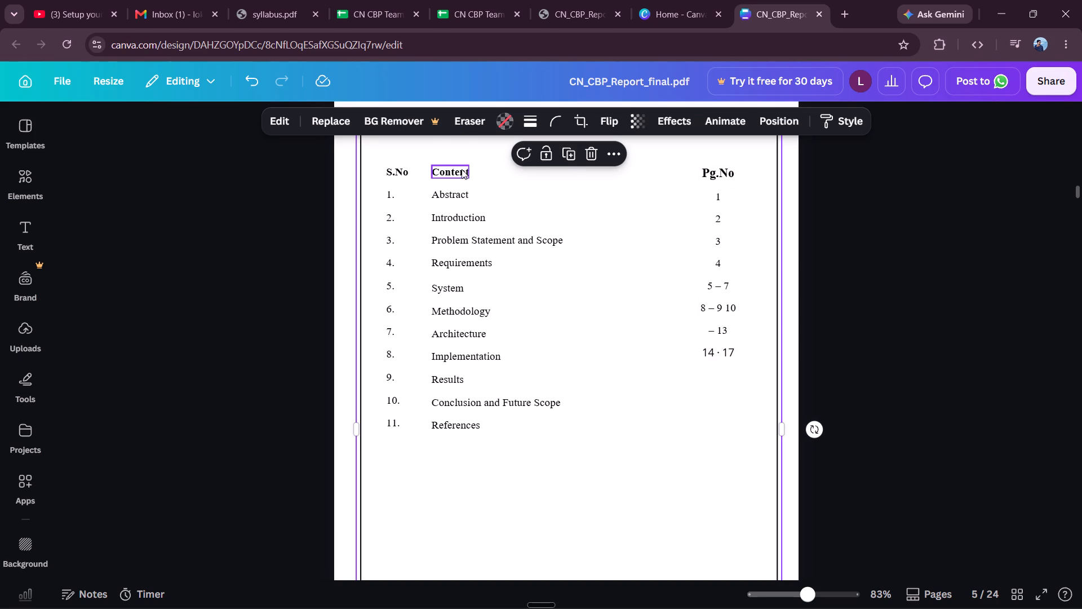
pyautogui.click(459, 170)
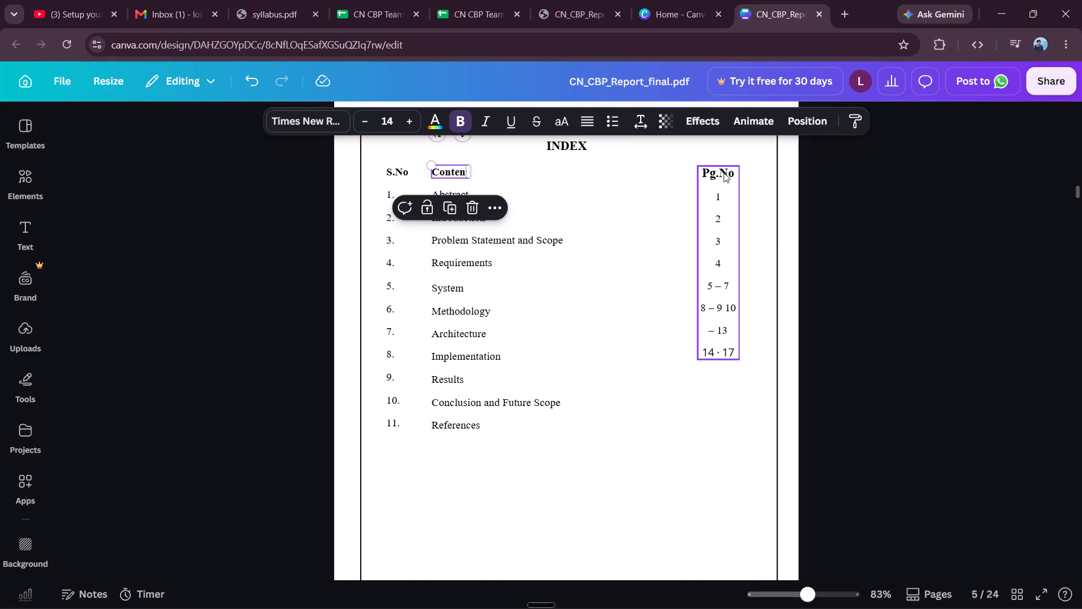
pyautogui.doubleClick(724, 173)
pyautogui.tripleClick(724, 173)
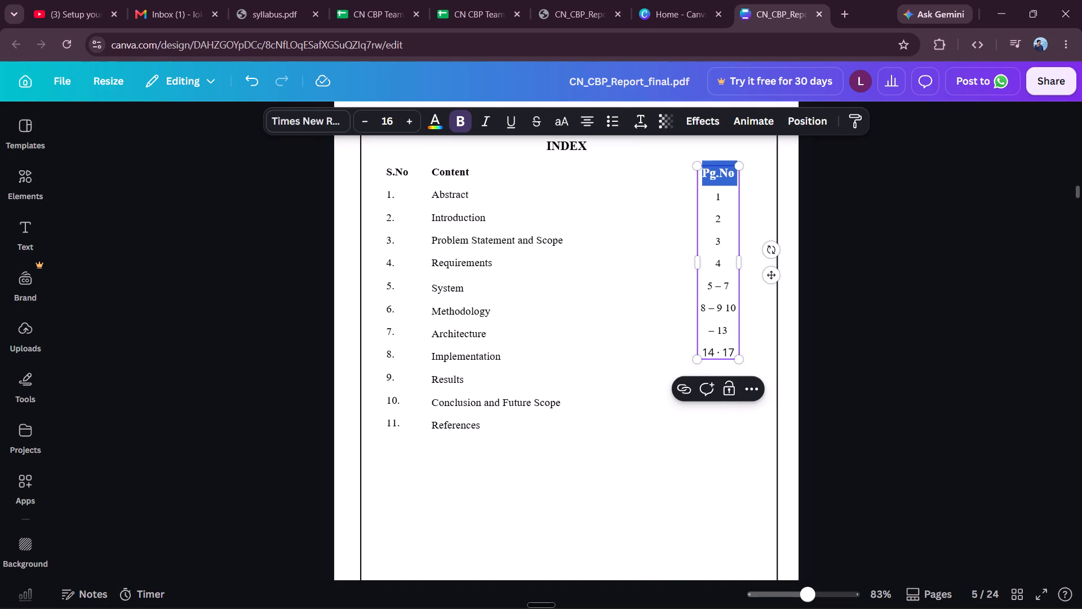
pyautogui.click(366, 119)
pyautogui.click(366, 119)
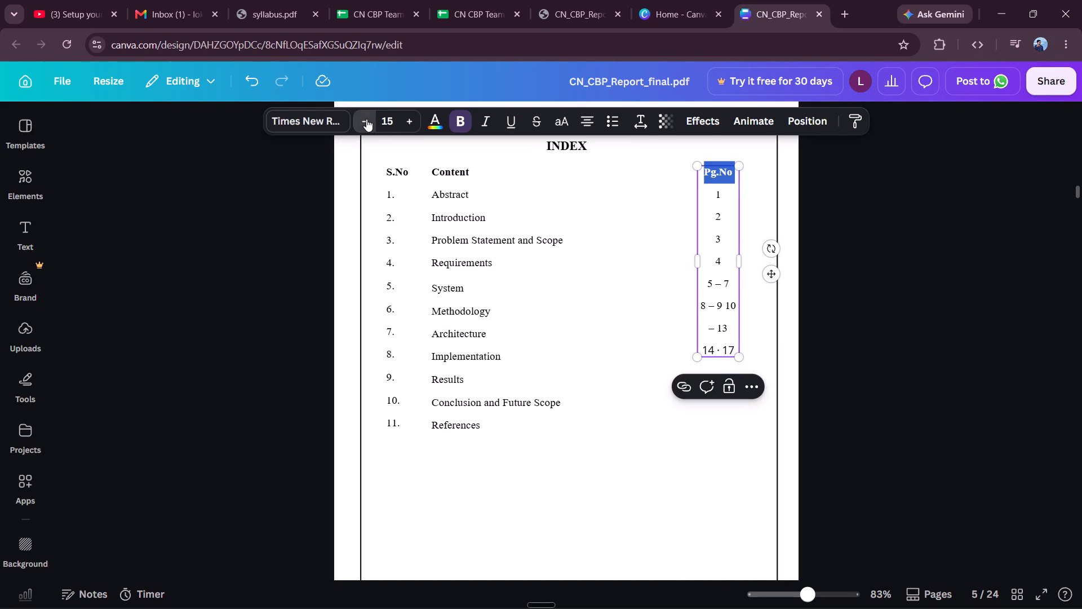
pyautogui.click(641, 264)
# Delete the index's page number entries below 4, from 5 – 7 through 14 - 17, and leave one blank line after 4.
pyautogui.click(736, 296)
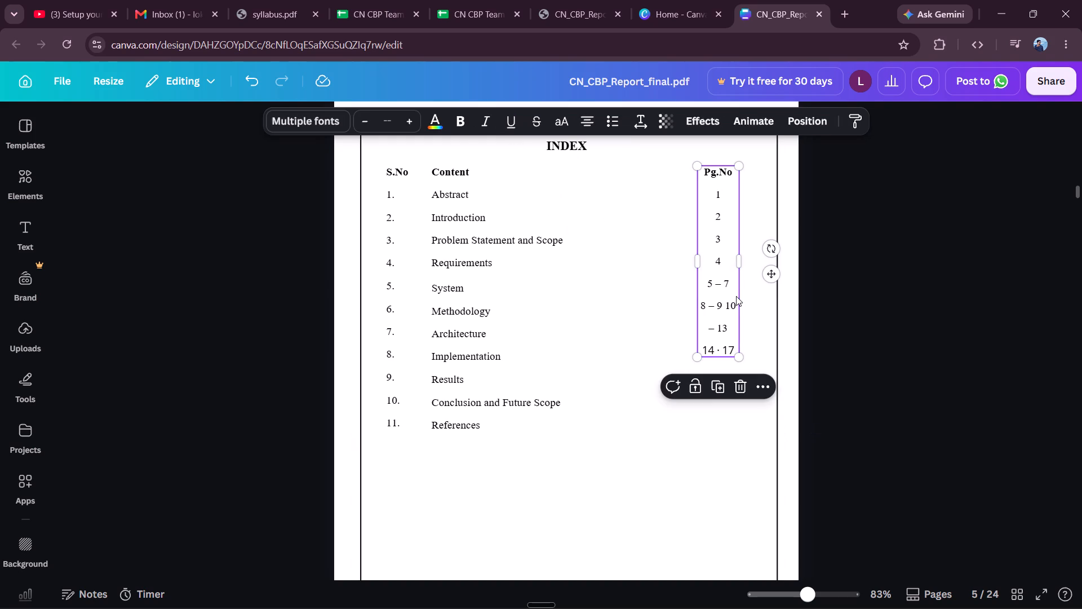
pyautogui.tripleClick(736, 296)
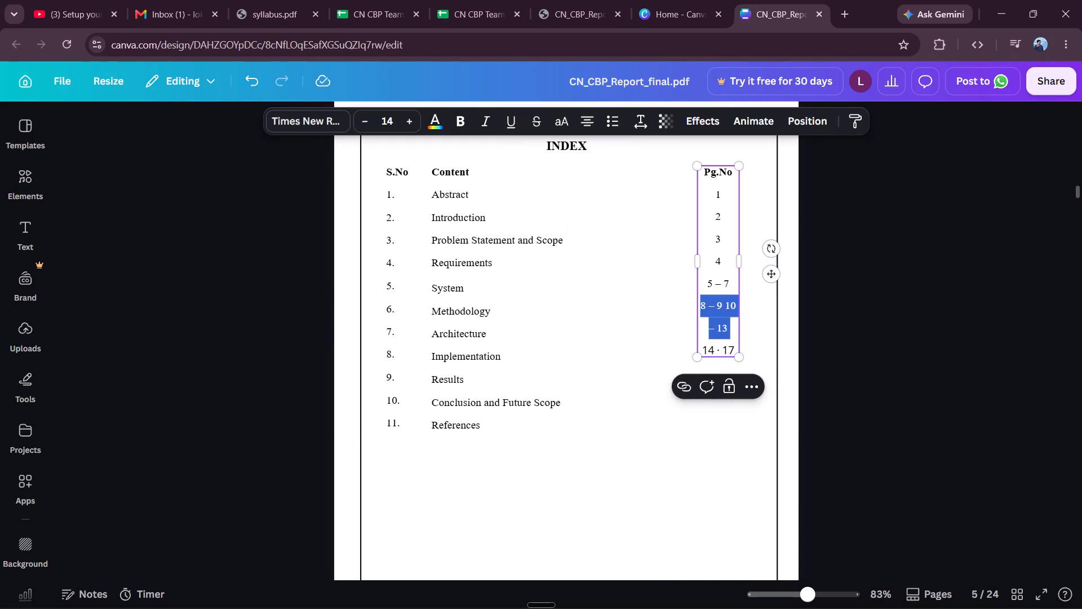
pyautogui.doubleClick(726, 262)
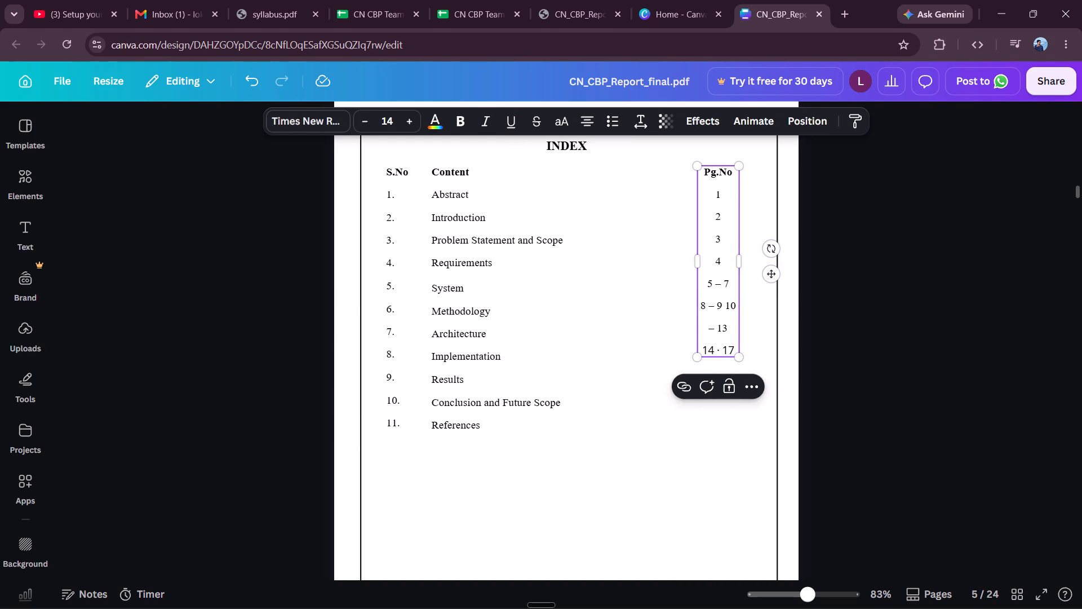
pyautogui.moveTo(708, 281); pyautogui.dragTo(734, 347)
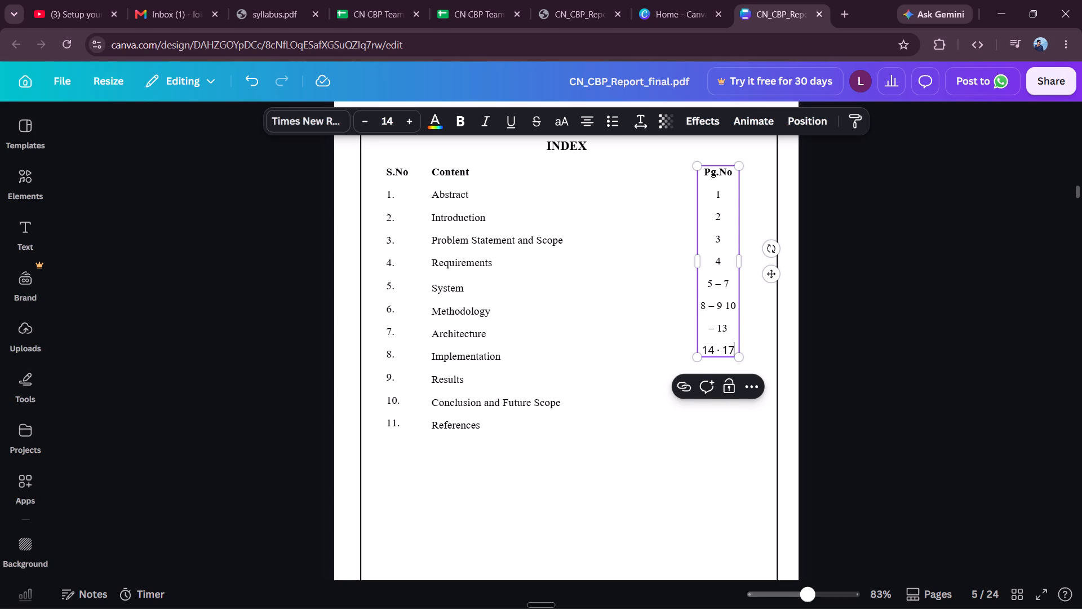
pyautogui.moveTo(734, 347); pyautogui.dragTo(735, 348)
pyautogui.click(735, 348)
pyautogui.press('BackSpace')
pyautogui.press('BackSpace')
pyautogui.press('BackSpace')
pyautogui.press('BackSpace')
pyautogui.press('BackSpace')
pyautogui.press('BackSpace')
pyautogui.press('BackSpace')
pyautogui.press('BackSpace')
pyautogui.press('BackSpace')
pyautogui.press('BackSpace')
pyautogui.press('BackSpace')
pyautogui.press('BackSpace')
pyautogui.press('BackSpace')
pyautogui.press('BackSpace')
pyautogui.press('BackSpace')
pyautogui.press('BackSpace')
pyautogui.press('BackSpace')
pyautogui.press('BackSpace')
pyautogui.press('BackSpace')
pyautogui.press('BackSpace')
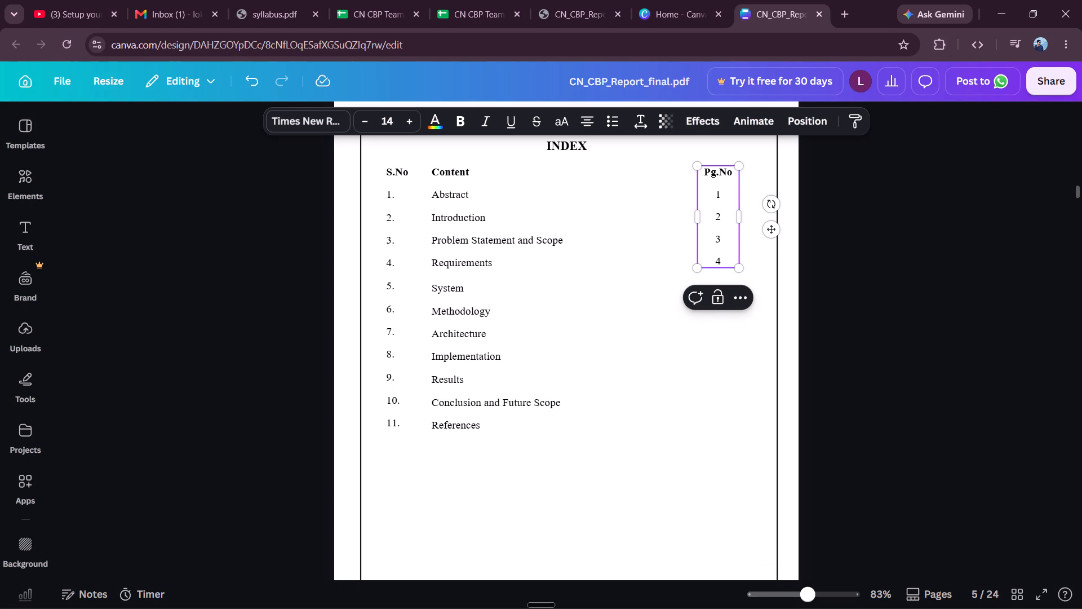
pyautogui.press('Return')
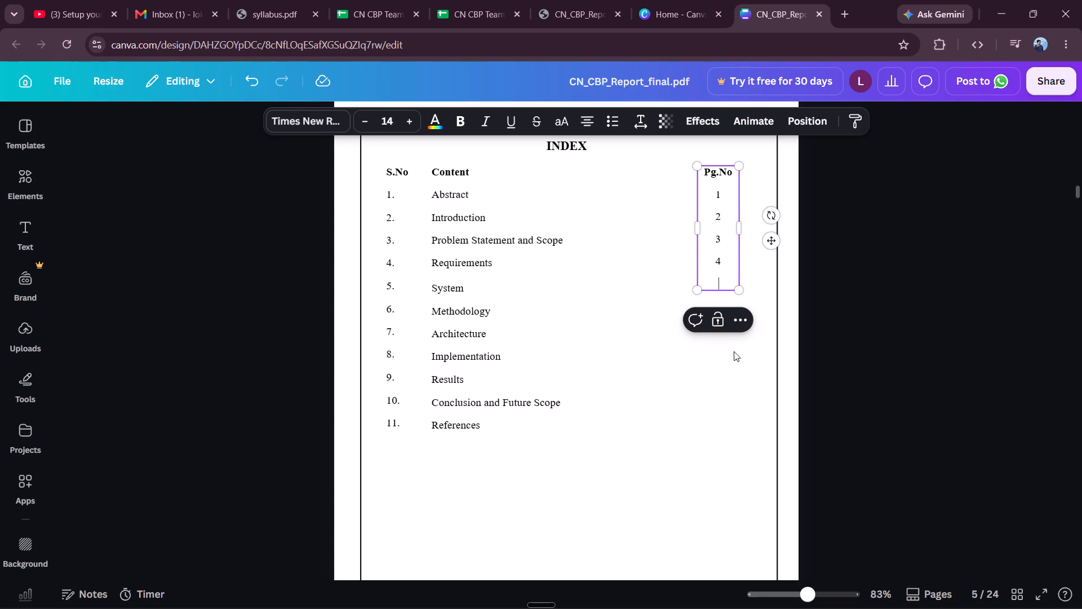
pyautogui.click(922, 393)
# Examine the pages from Abstract through Methodology, comparing section titles and printed page numbers with the index entries.
pyautogui.scroll(-5, 922, 393)
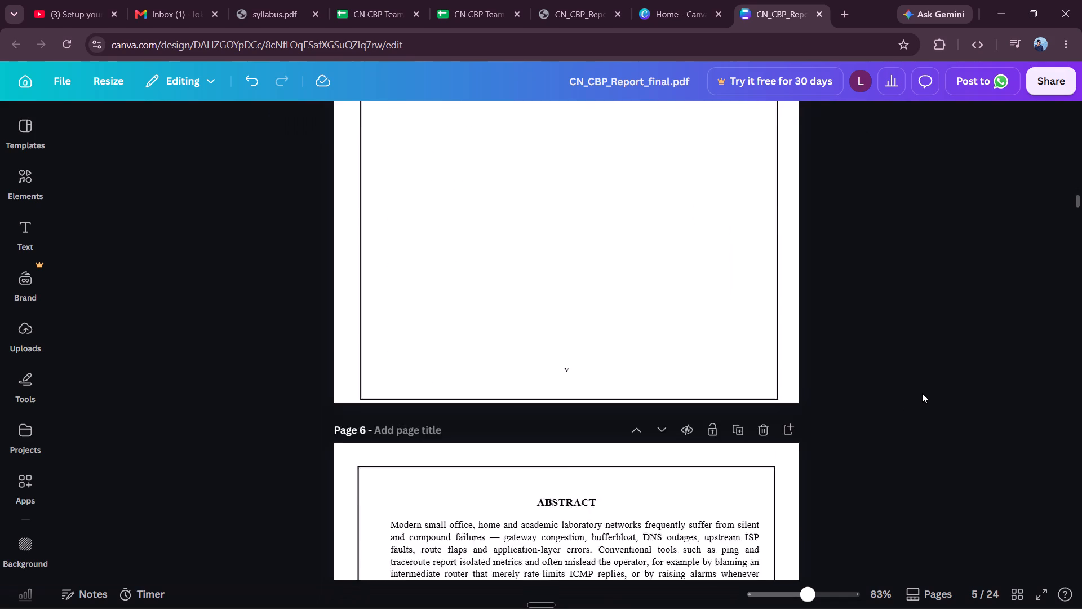
pyautogui.scroll(-8, 922, 393)
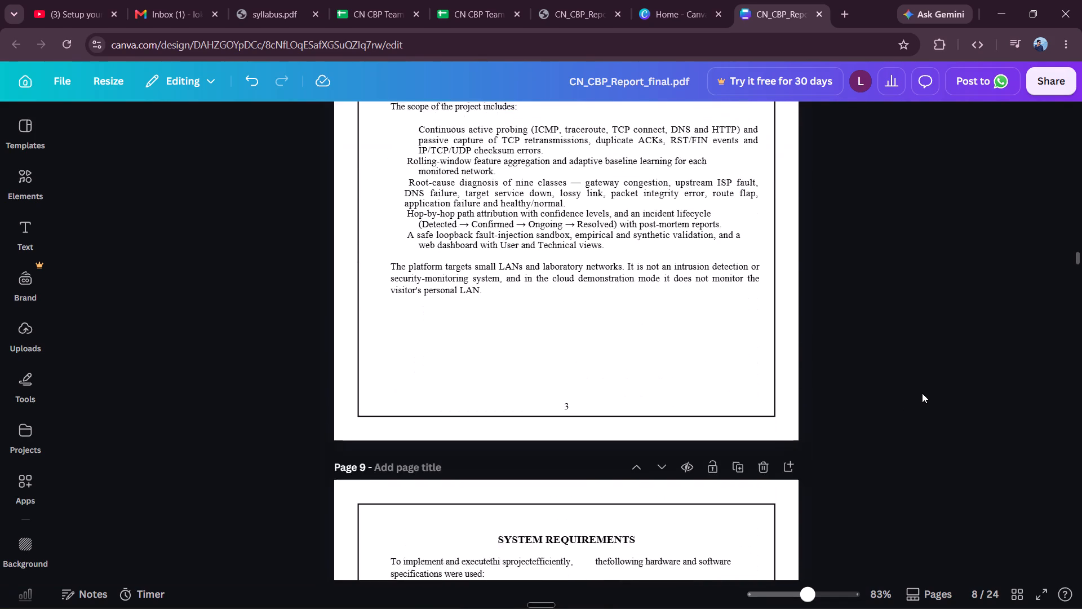
pyautogui.scroll(-1, 922, 393)
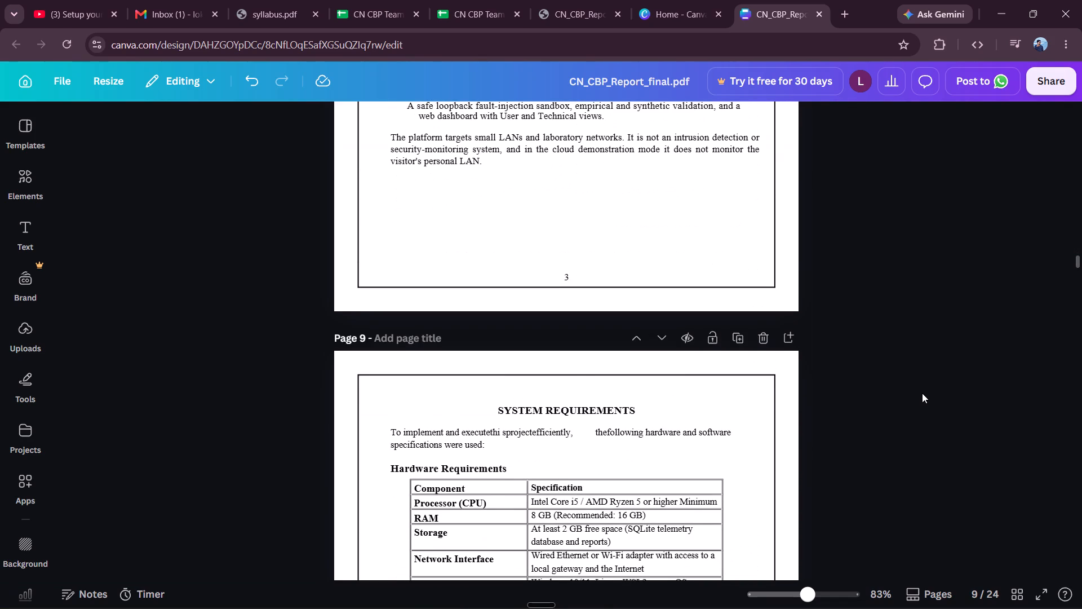
pyautogui.scroll(1, 922, 393)
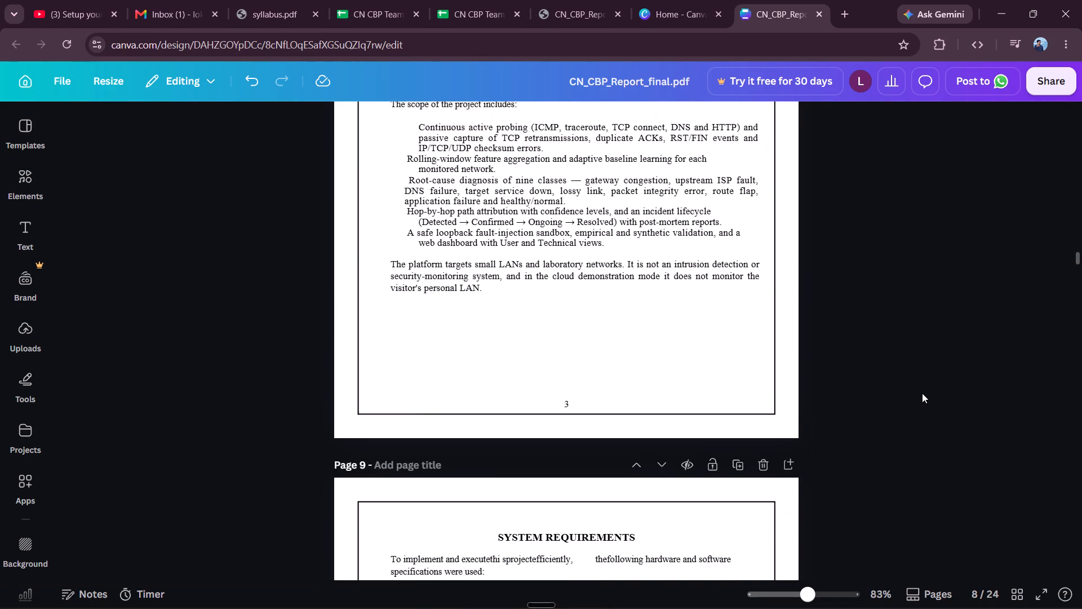
pyautogui.scroll(1, 922, 393)
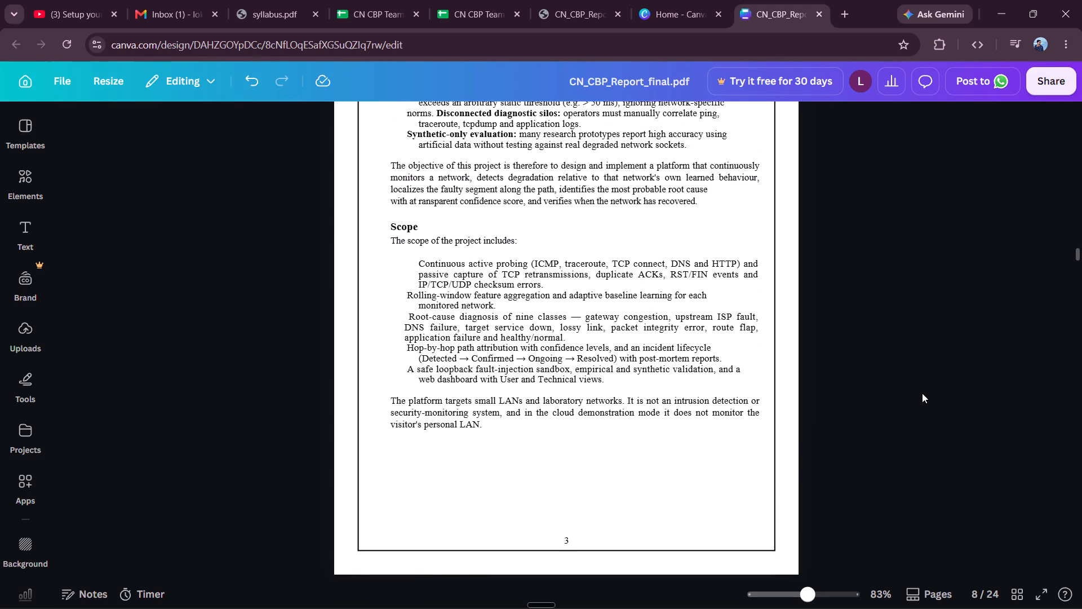
pyautogui.scroll(1, 922, 393)
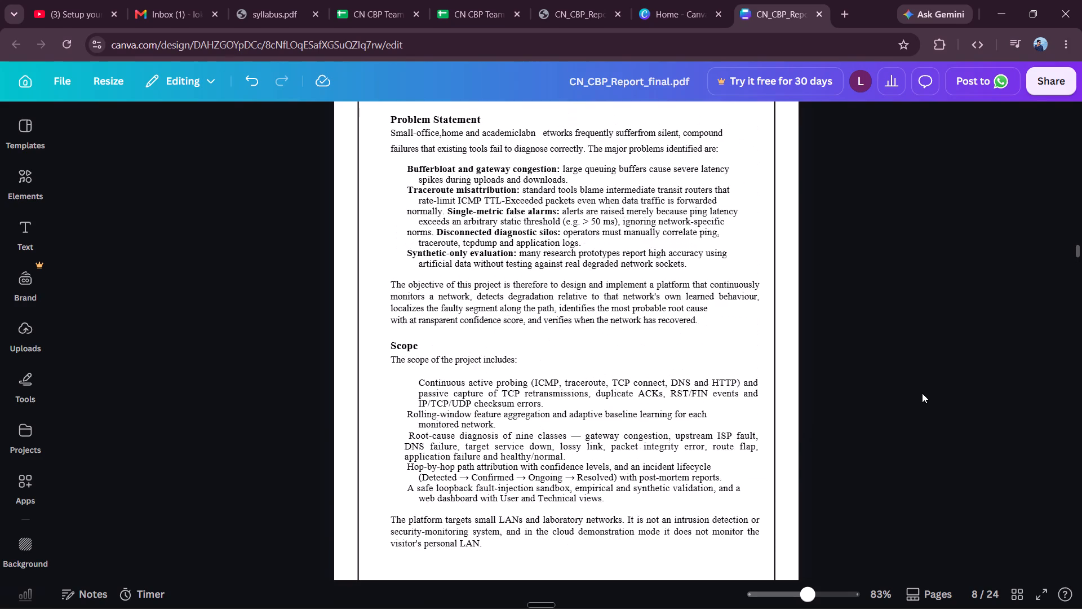
pyautogui.scroll(1, 922, 393)
pyautogui.scroll(-3, 922, 393)
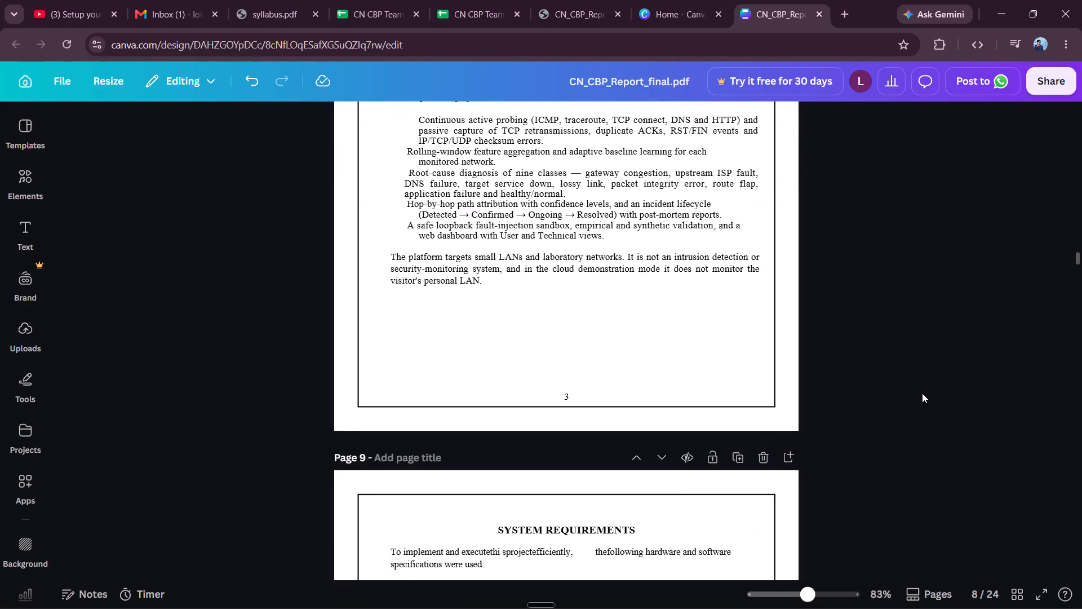
pyautogui.scroll(-6, 922, 393)
pyautogui.scroll(1, 922, 393)
pyautogui.scroll(-2, 922, 393)
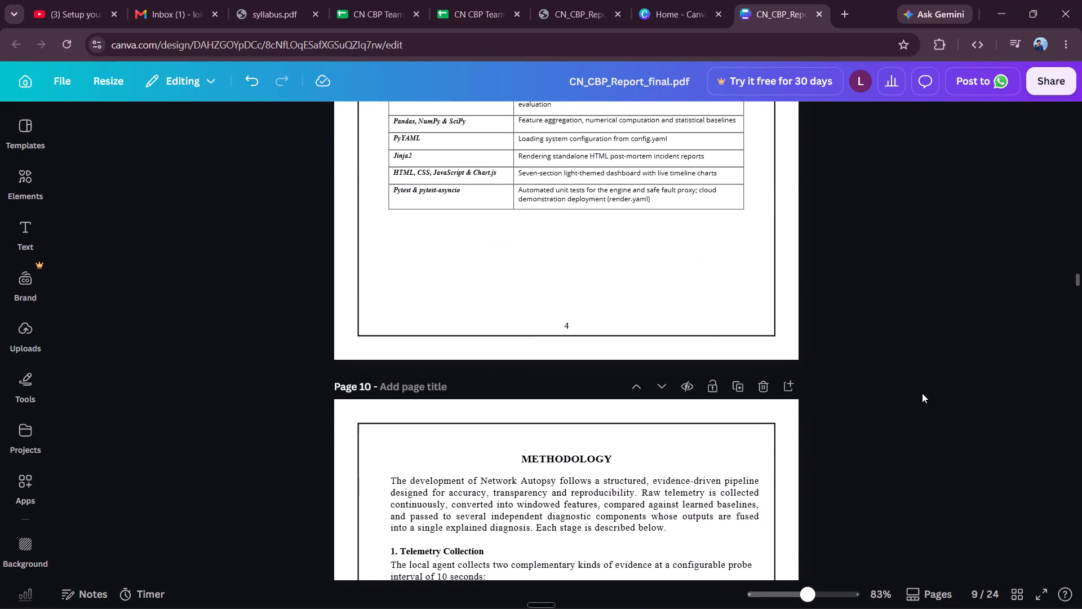
pyautogui.scroll(-2, 922, 393)
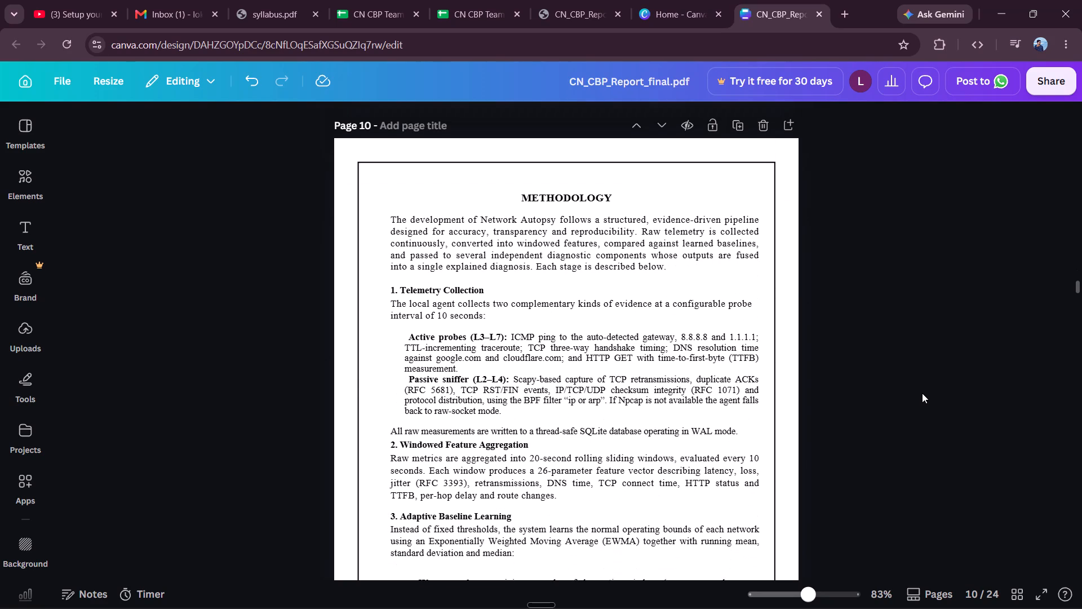
pyautogui.scroll(-1, 922, 393)
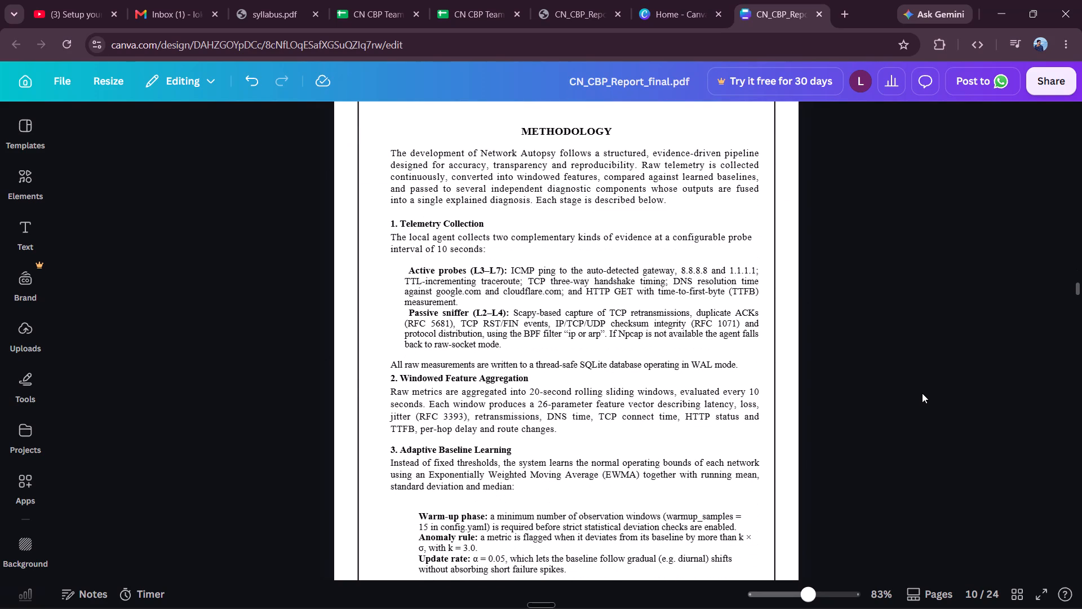
pyautogui.scroll(-2, 922, 393)
pyautogui.scroll(4, 922, 393)
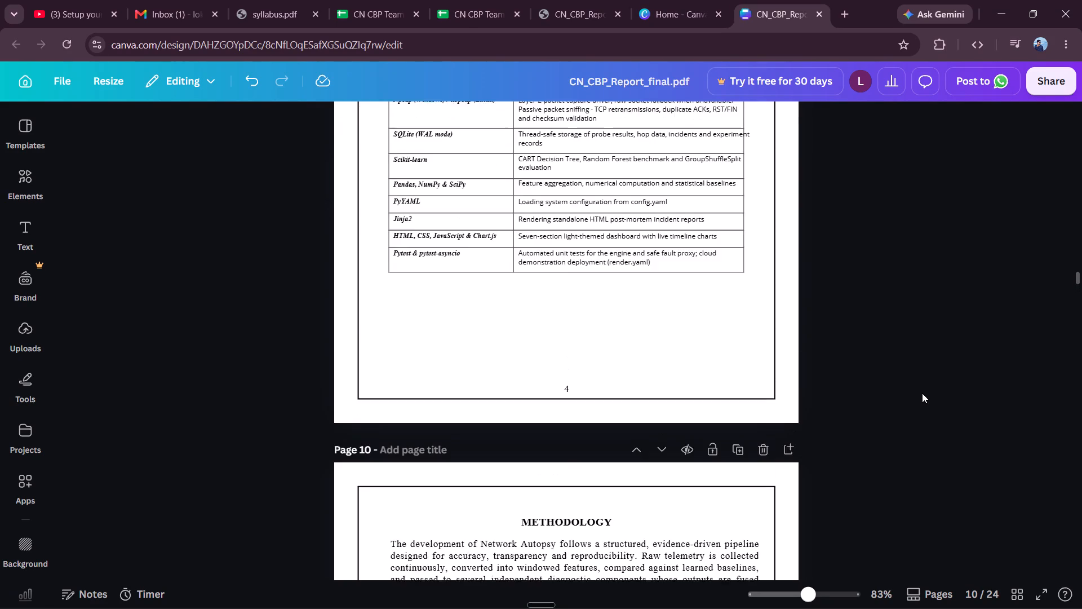
pyautogui.scroll(4, 922, 393)
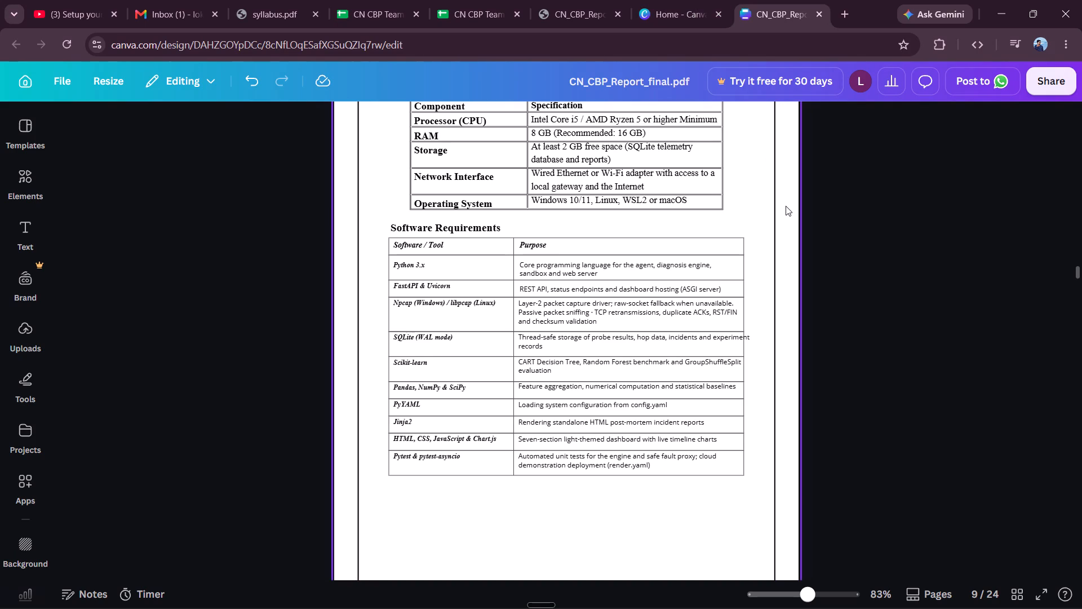
# Open the same report design in a second browser tab and bring its page 5 index into view.
pyautogui.click(682, 36)
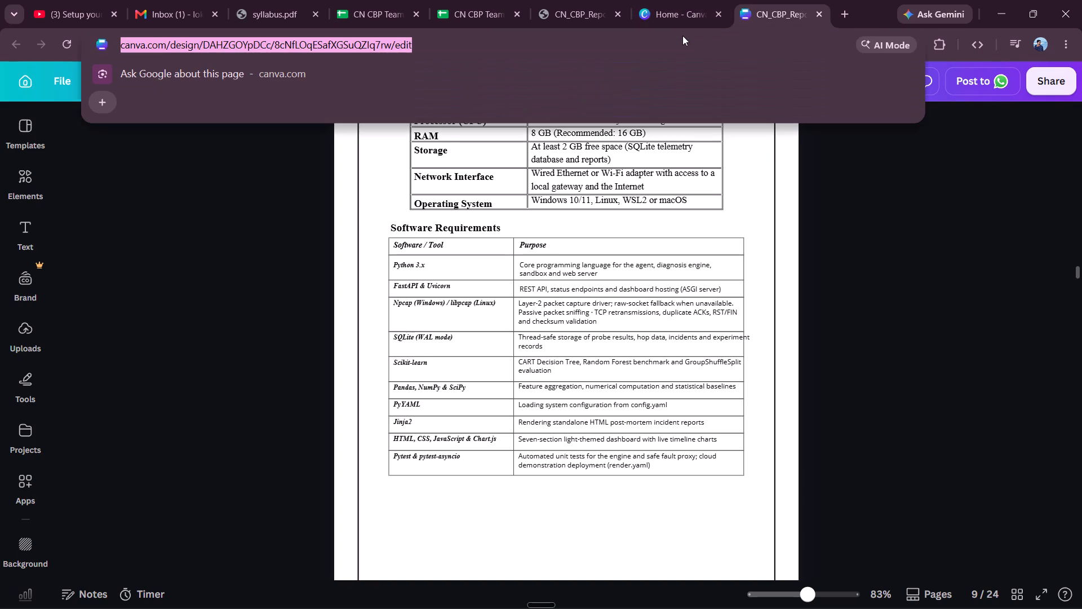
pyautogui.hotkey('ctrl', 'c')
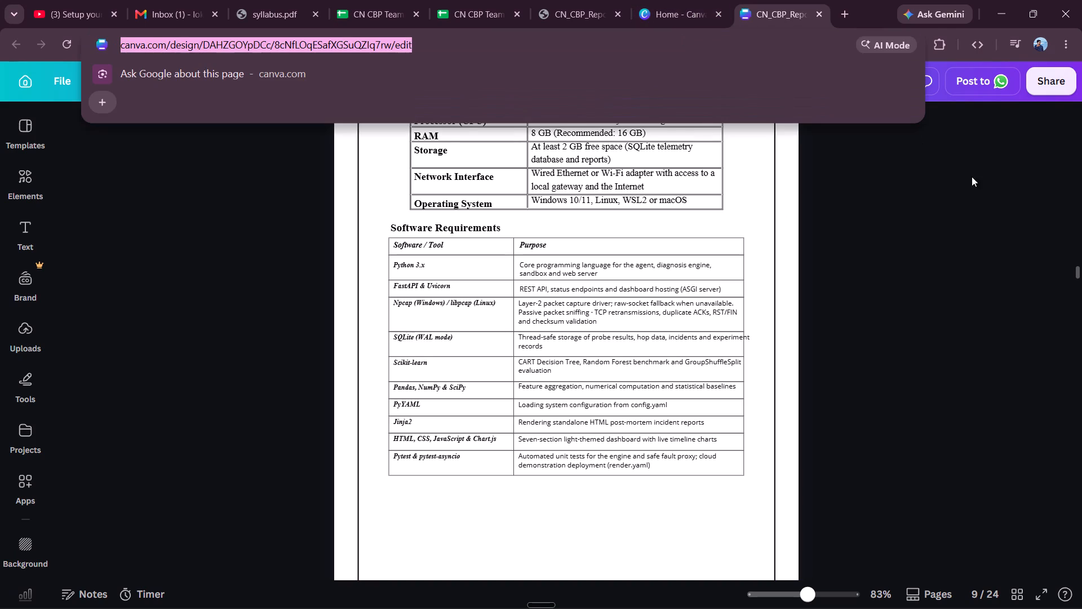
pyautogui.click(976, 187)
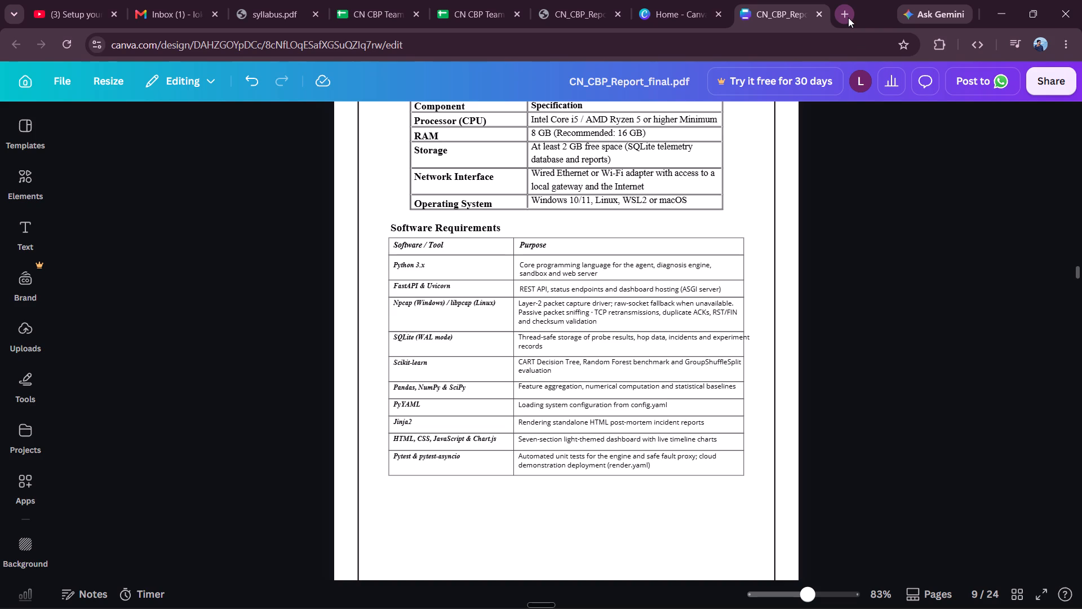
pyautogui.click(848, 17)
pyautogui.hotkey('ctrl', 'v')
pyautogui.press('Return')
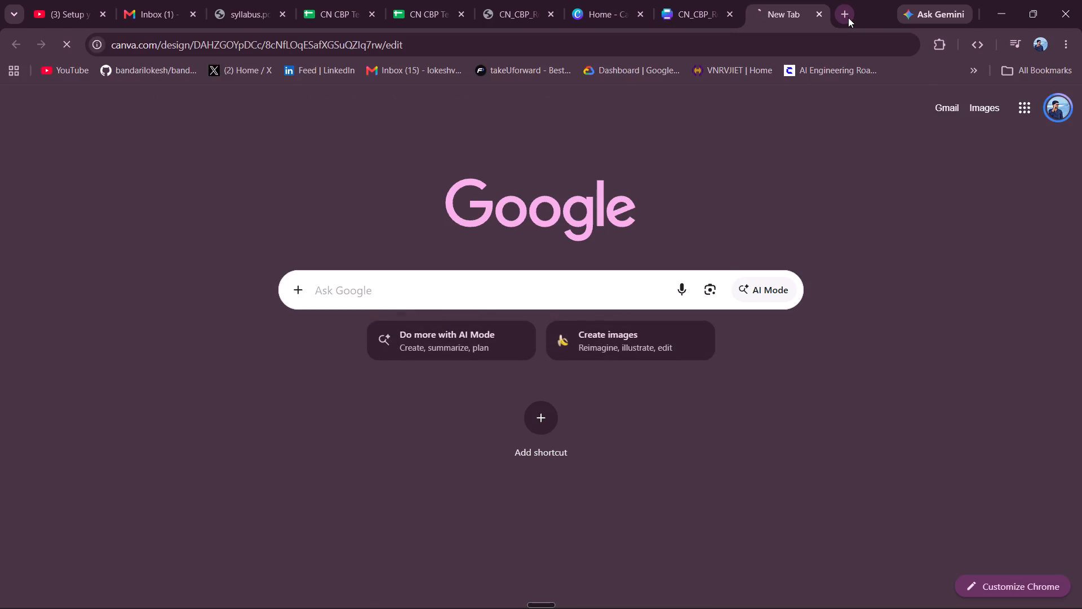
pyautogui.click(714, 0)
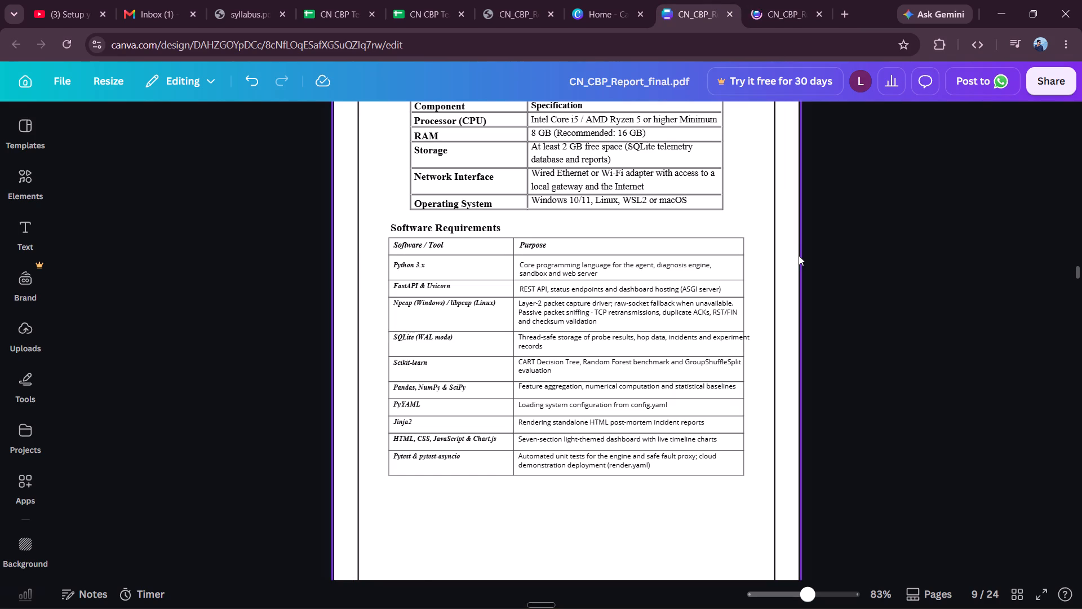
pyautogui.click(774, 0)
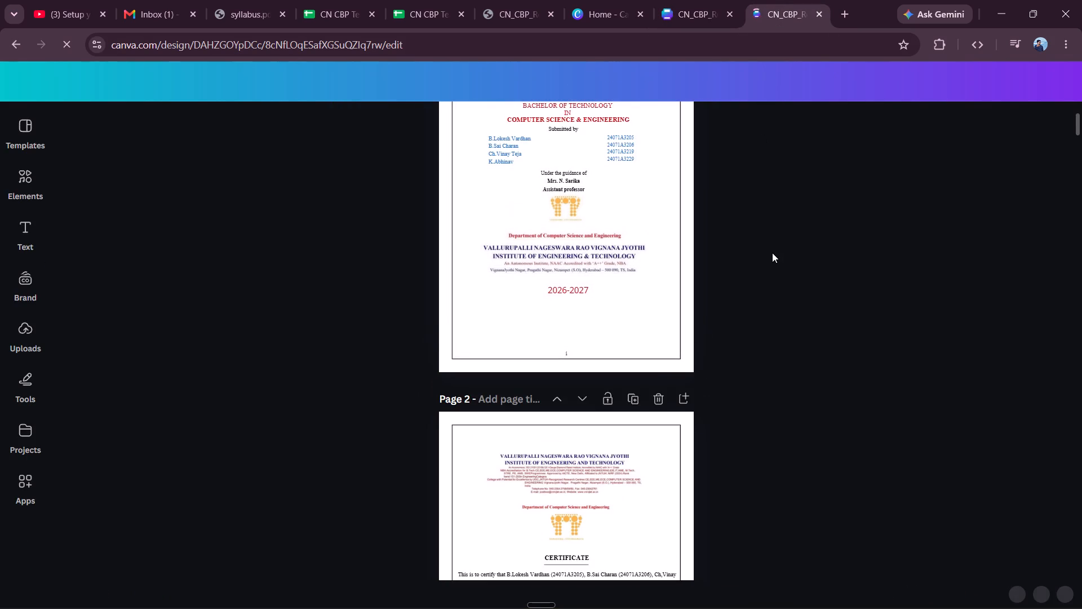
pyautogui.scroll(-8, 772, 253)
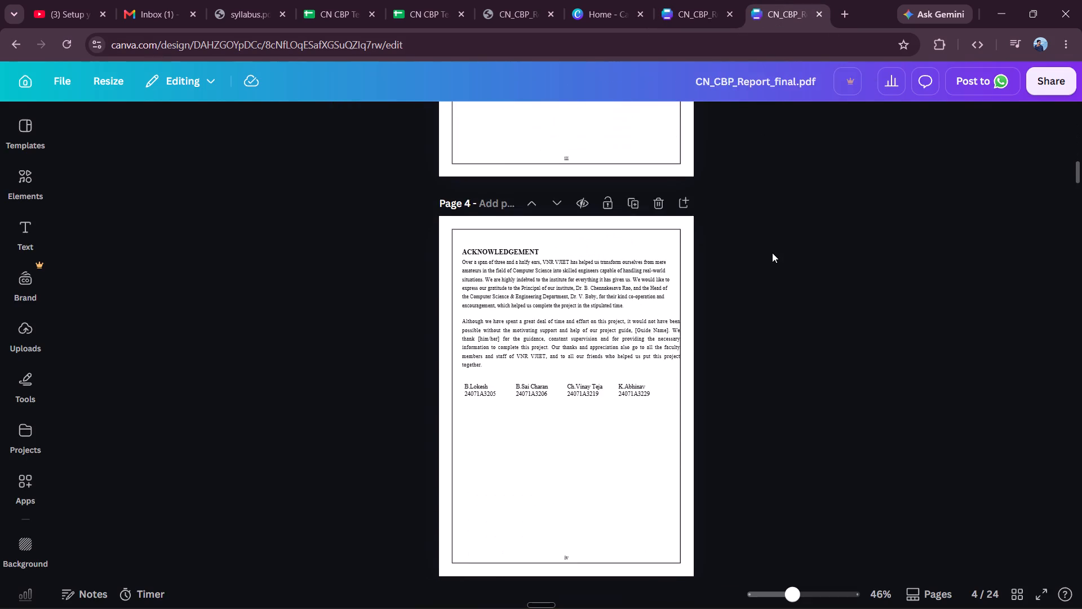
pyautogui.scroll(-6, 772, 253)
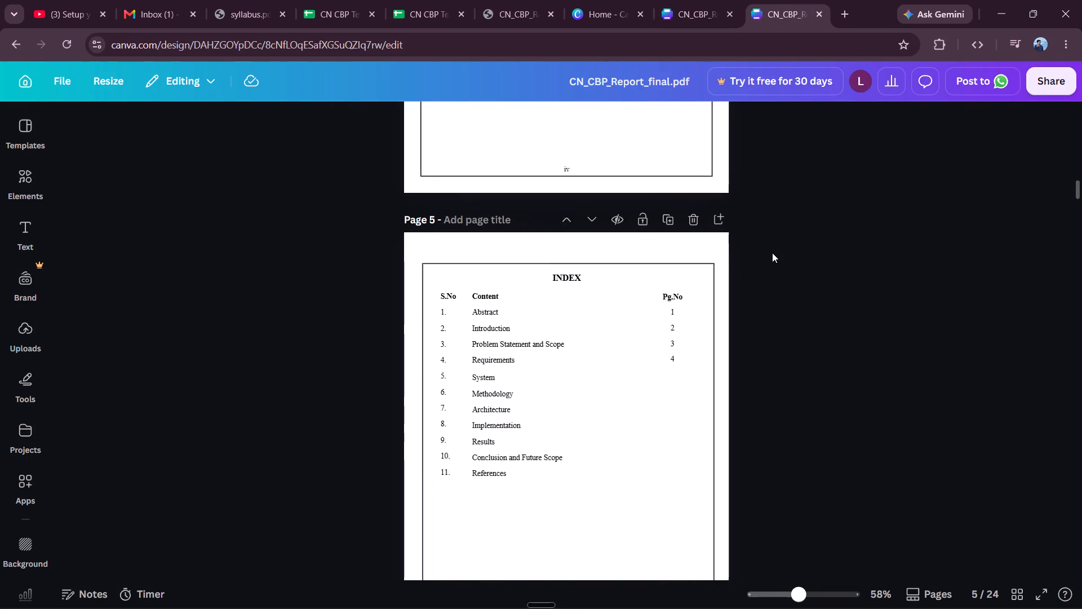
pyautogui.scroll(-2, 772, 253)
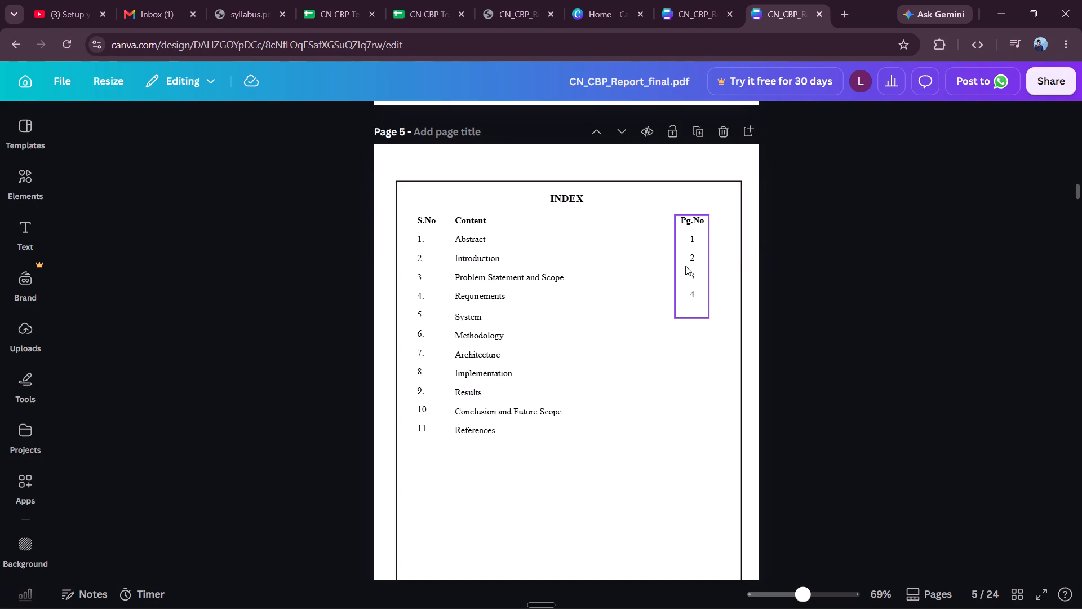
# Compare the titles and printed page numbers of the System Requirements and Methodology sections with the index entries in the other tab.
pyautogui.click(680, 8)
pyautogui.scroll(7, 662, 188)
pyautogui.scroll(-1, 662, 188)
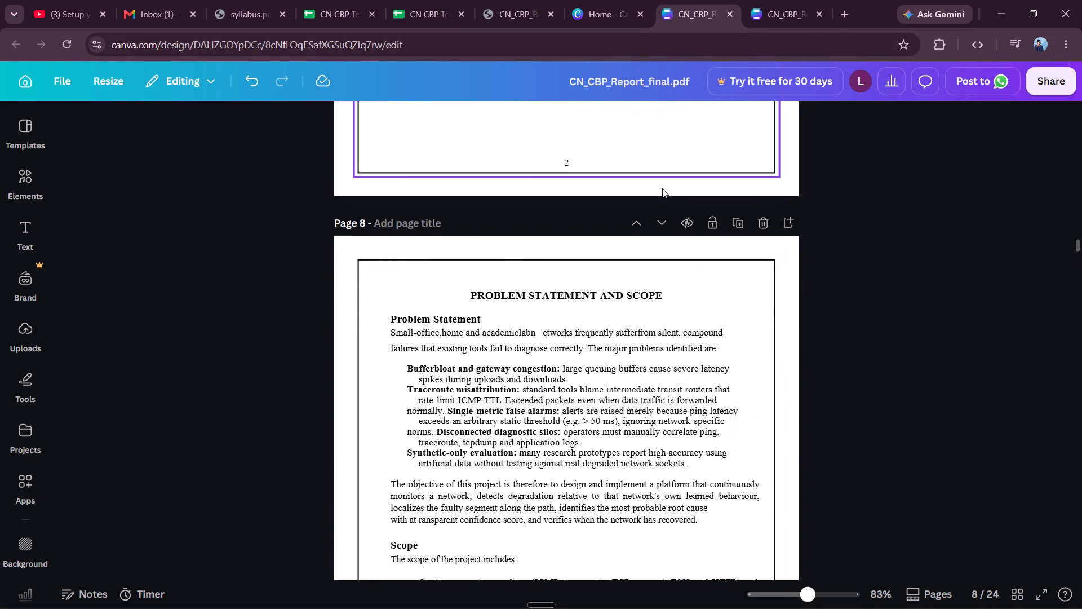
pyautogui.scroll(-7, 662, 188)
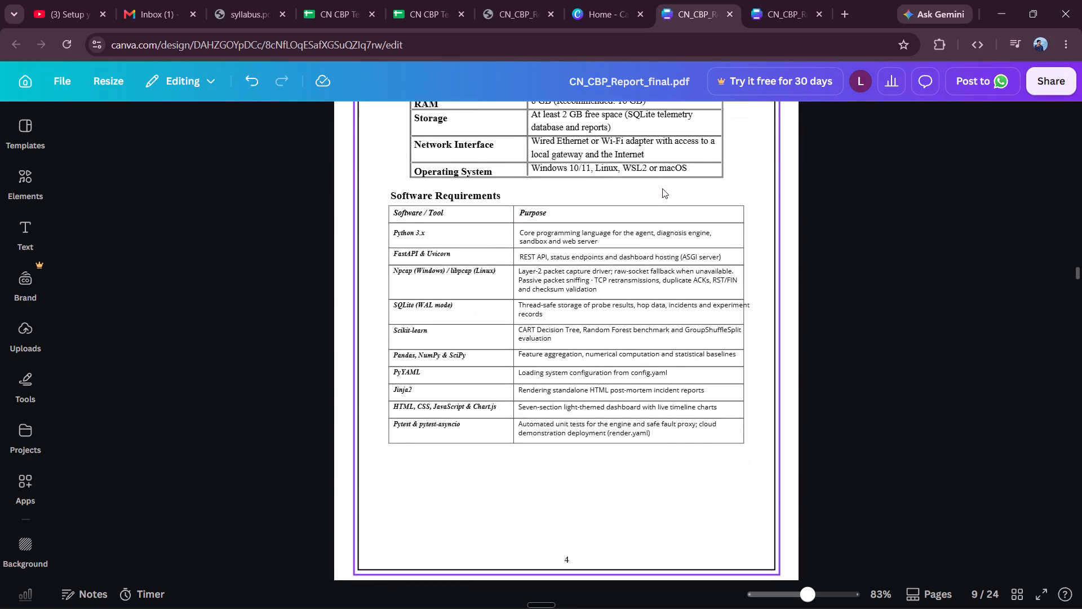
pyautogui.scroll(-7, 662, 188)
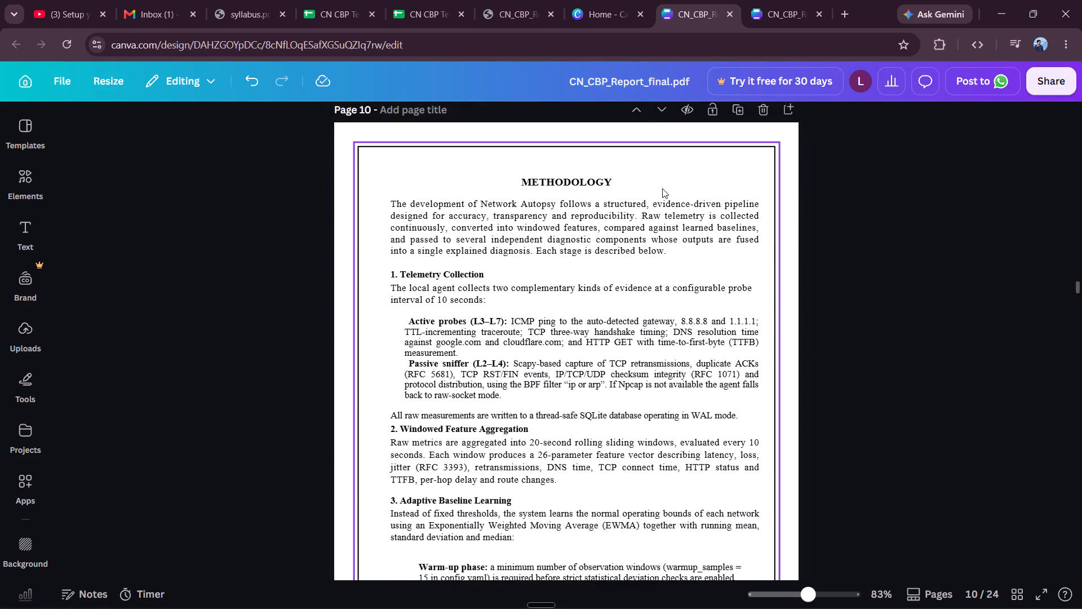
pyautogui.scroll(-1, 662, 188)
pyautogui.click(751, 12)
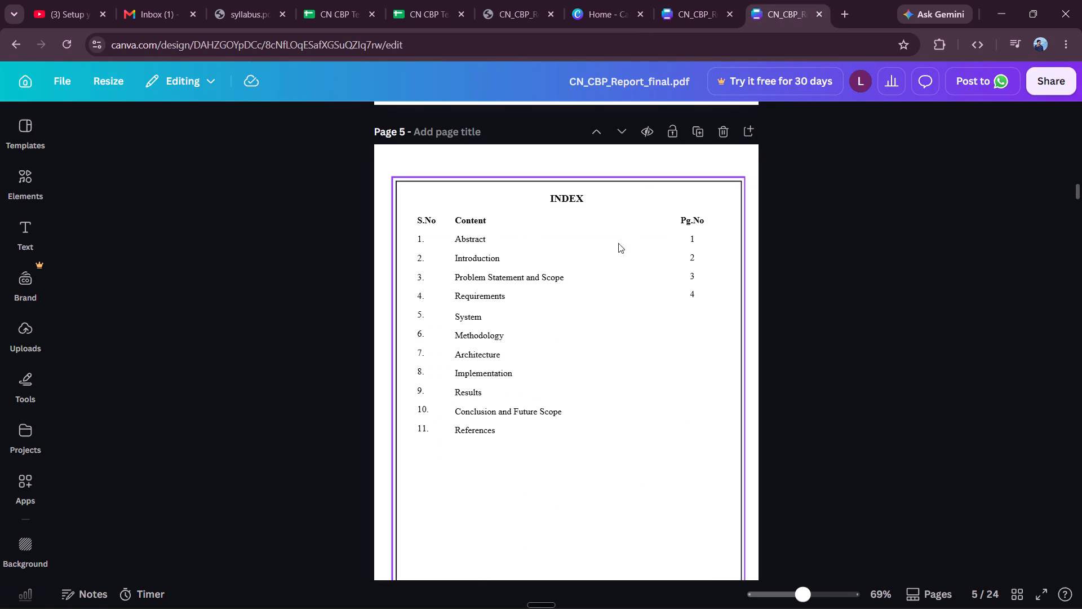
pyautogui.click(691, 299)
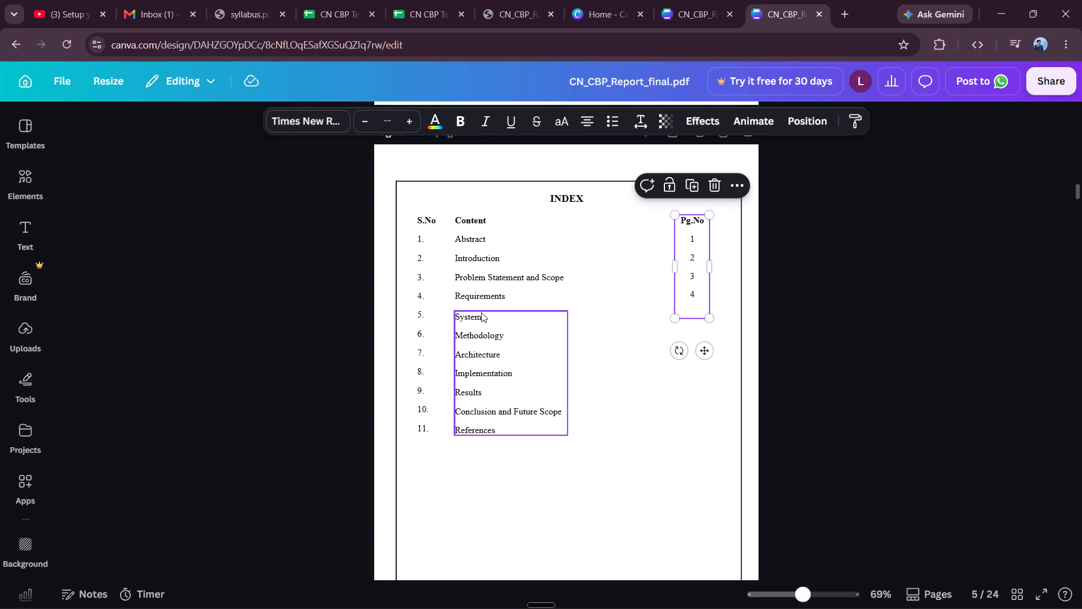
pyautogui.click(726, 0)
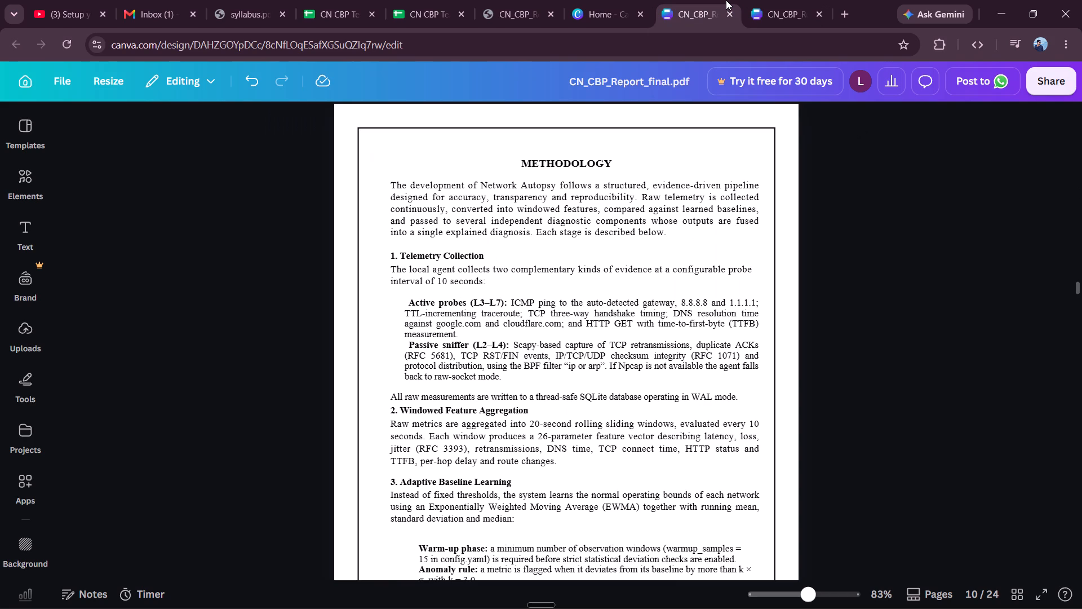
pyautogui.scroll(3, 628, 205)
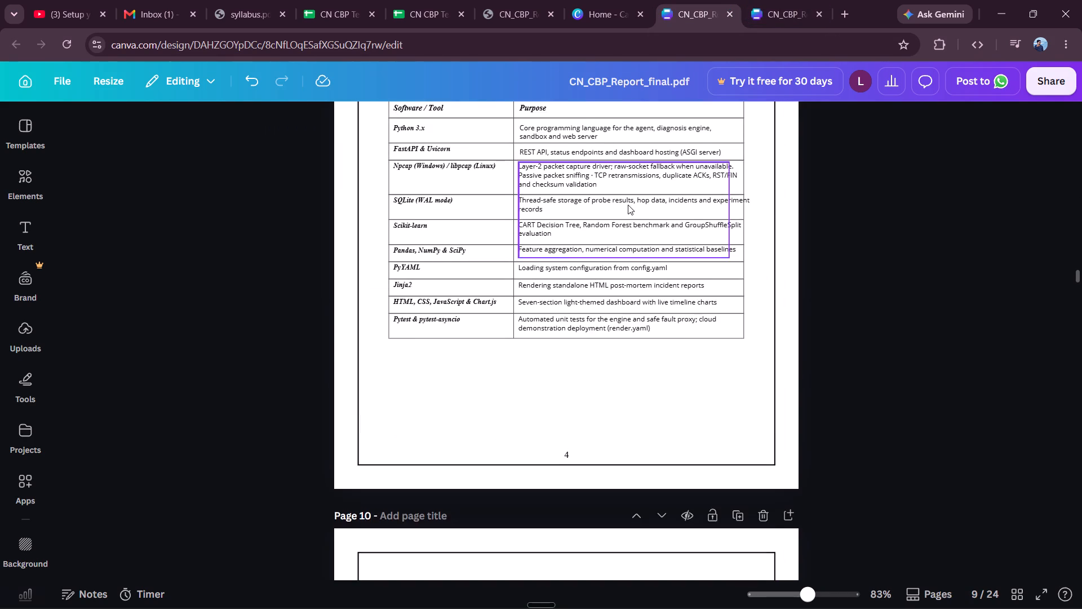
pyautogui.scroll(3, 628, 205)
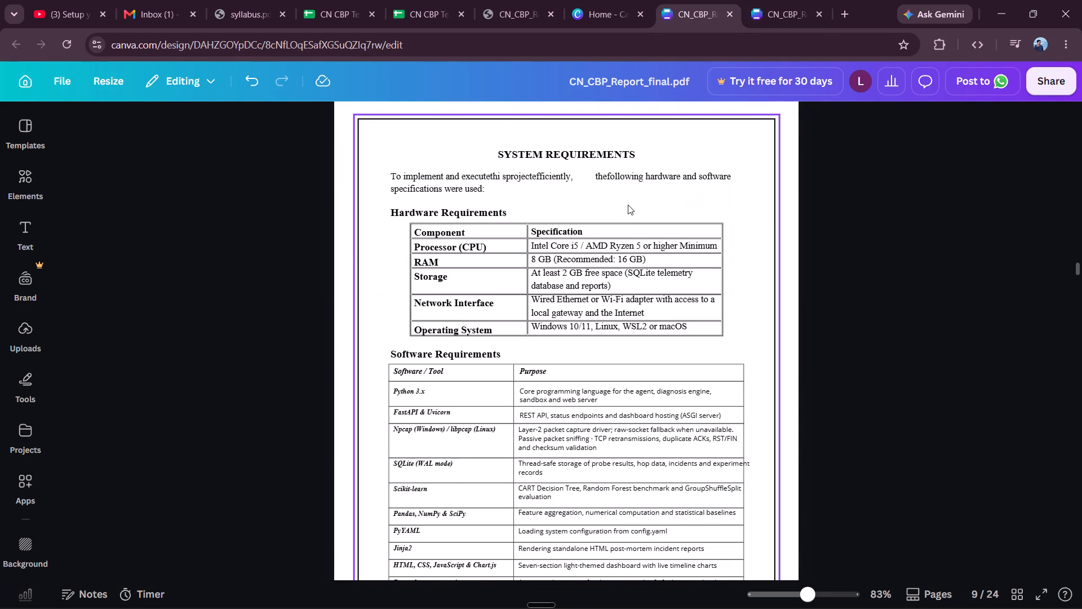
pyautogui.scroll(2, 628, 205)
pyautogui.scroll(-1, 628, 205)
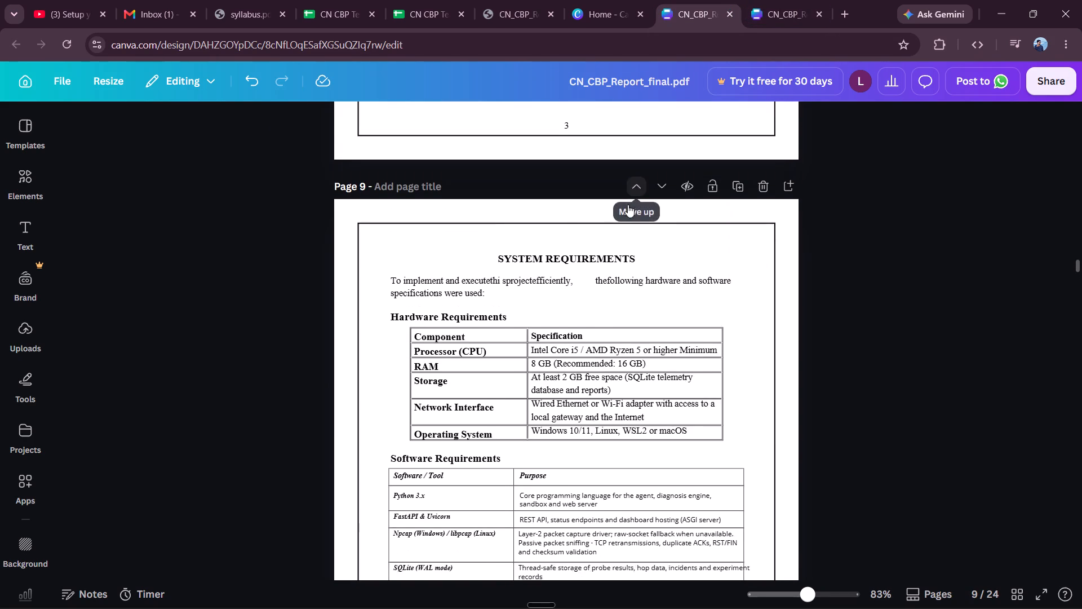
pyautogui.scroll(-1, 628, 205)
pyautogui.click(753, 0)
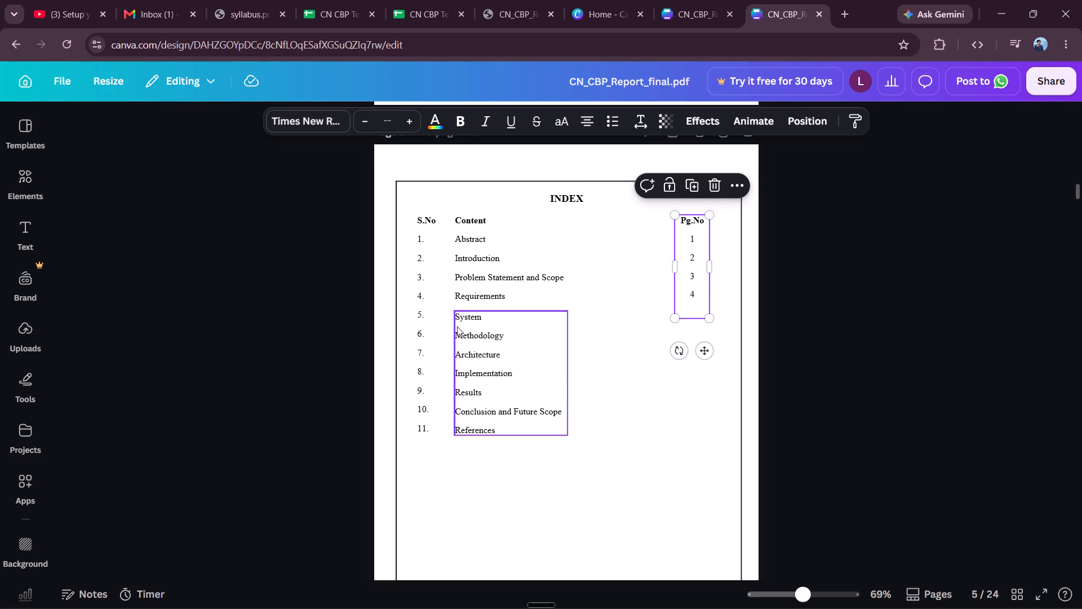
# Delete the word System from the index's Content entries above Methodology, leaving that line blank.
pyautogui.click(469, 317)
pyautogui.doubleClick(469, 317)
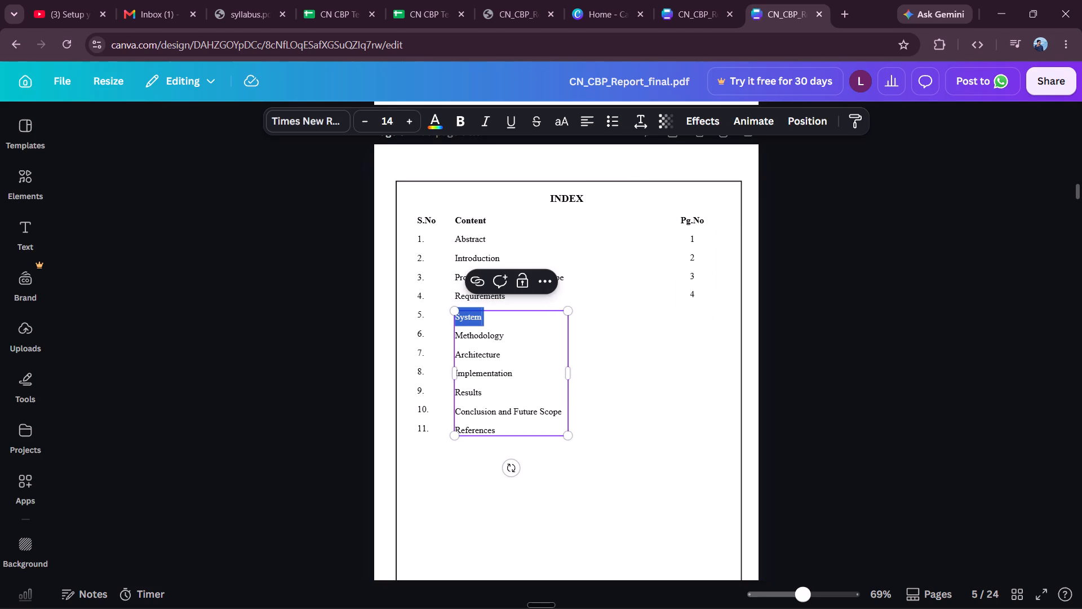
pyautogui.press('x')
pyautogui.press('BackSpace')
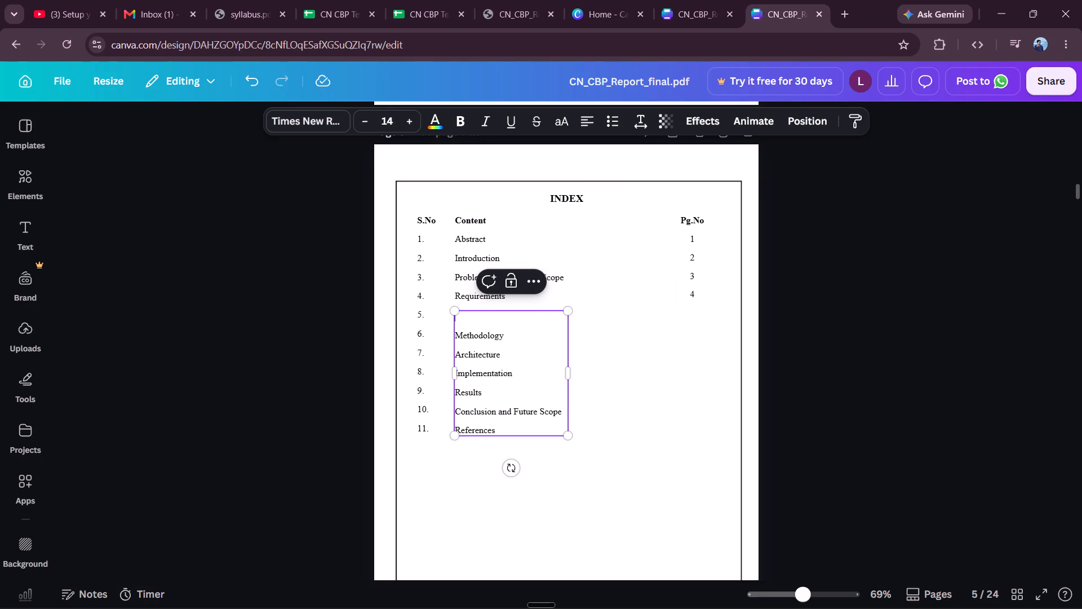
pyautogui.press('BackSpace')
pyautogui.press('BackSpace')
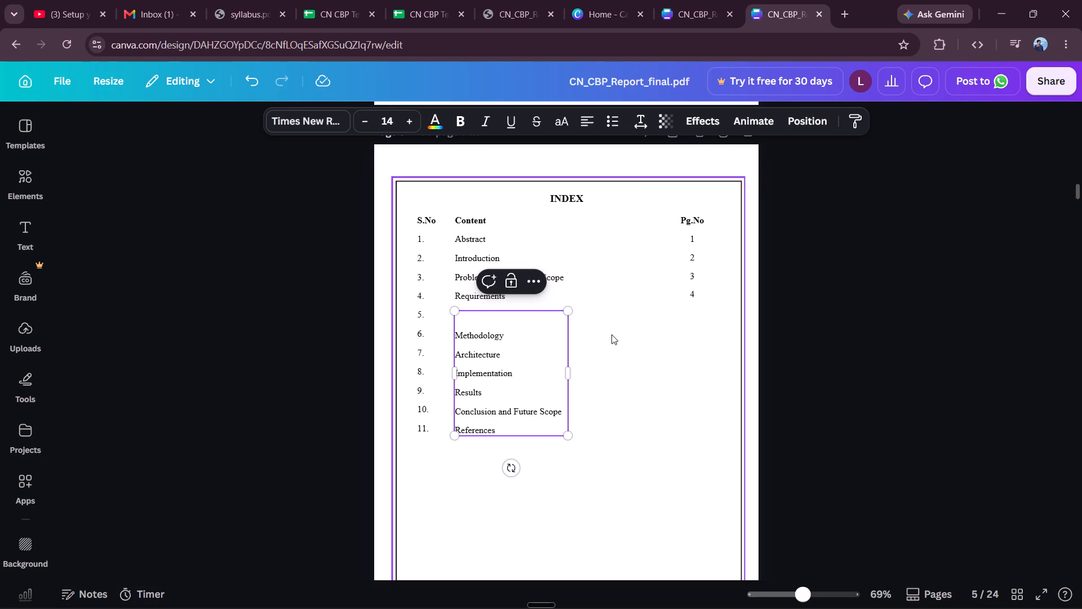
pyautogui.click(611, 334)
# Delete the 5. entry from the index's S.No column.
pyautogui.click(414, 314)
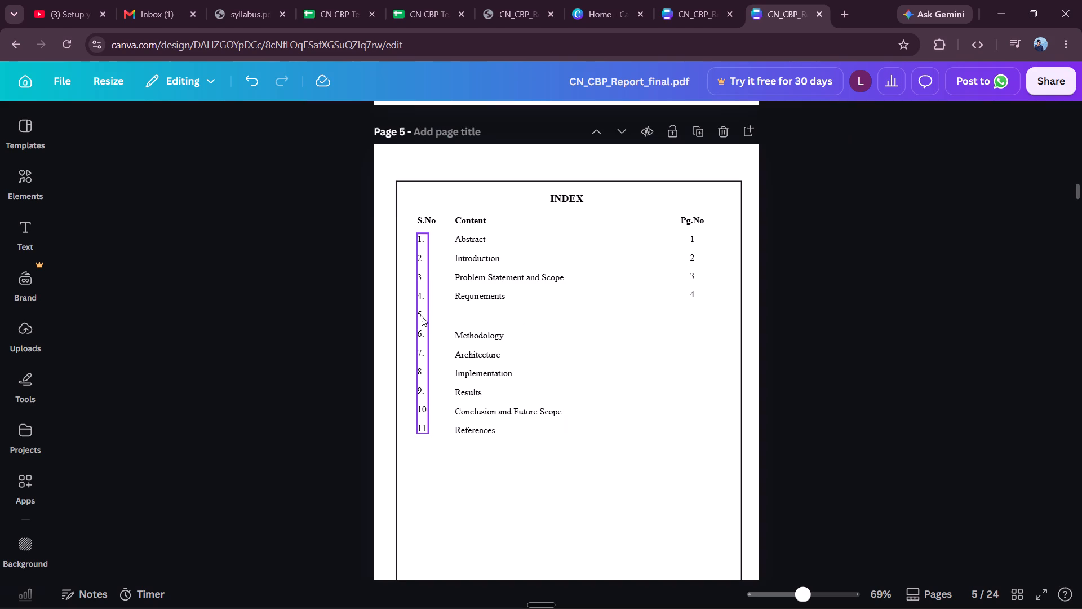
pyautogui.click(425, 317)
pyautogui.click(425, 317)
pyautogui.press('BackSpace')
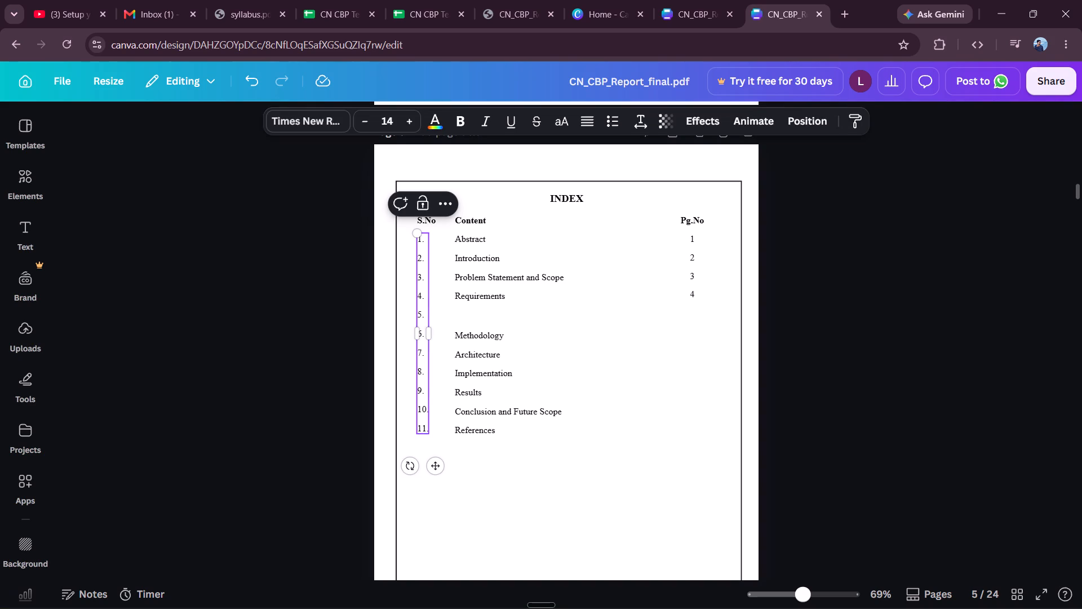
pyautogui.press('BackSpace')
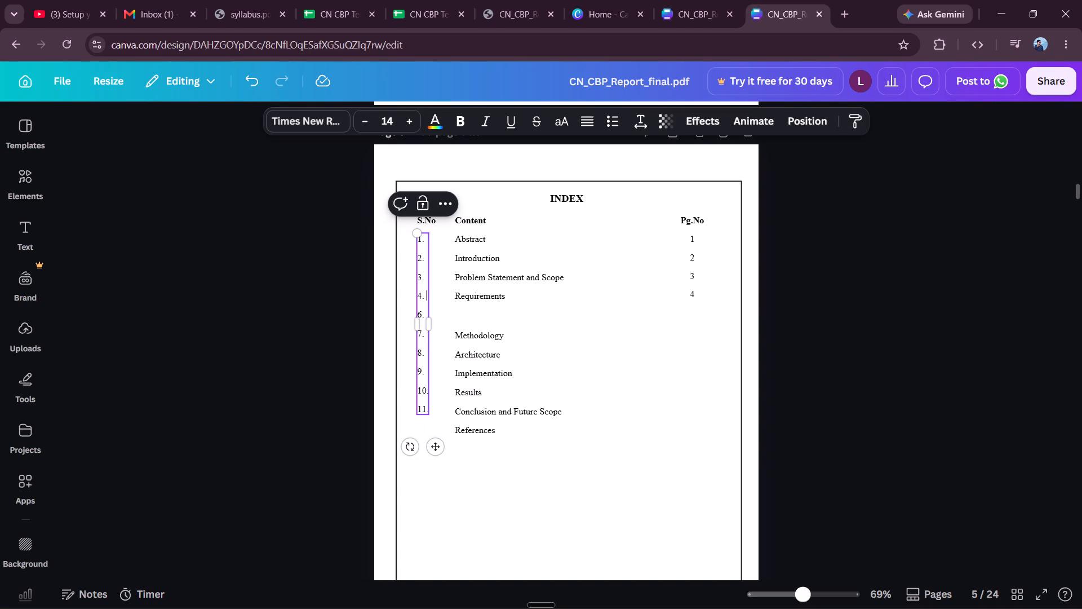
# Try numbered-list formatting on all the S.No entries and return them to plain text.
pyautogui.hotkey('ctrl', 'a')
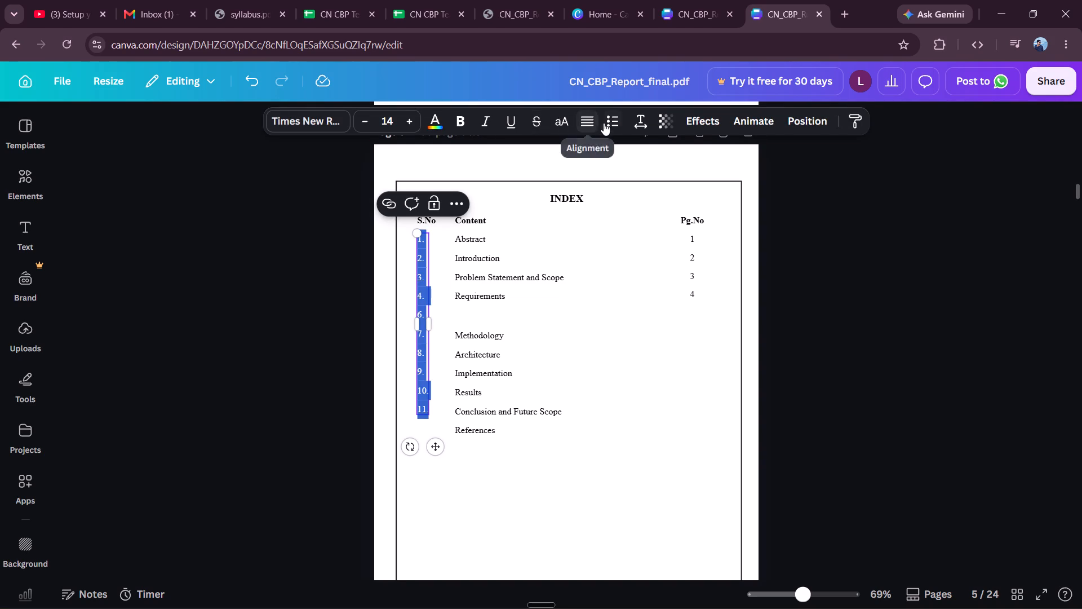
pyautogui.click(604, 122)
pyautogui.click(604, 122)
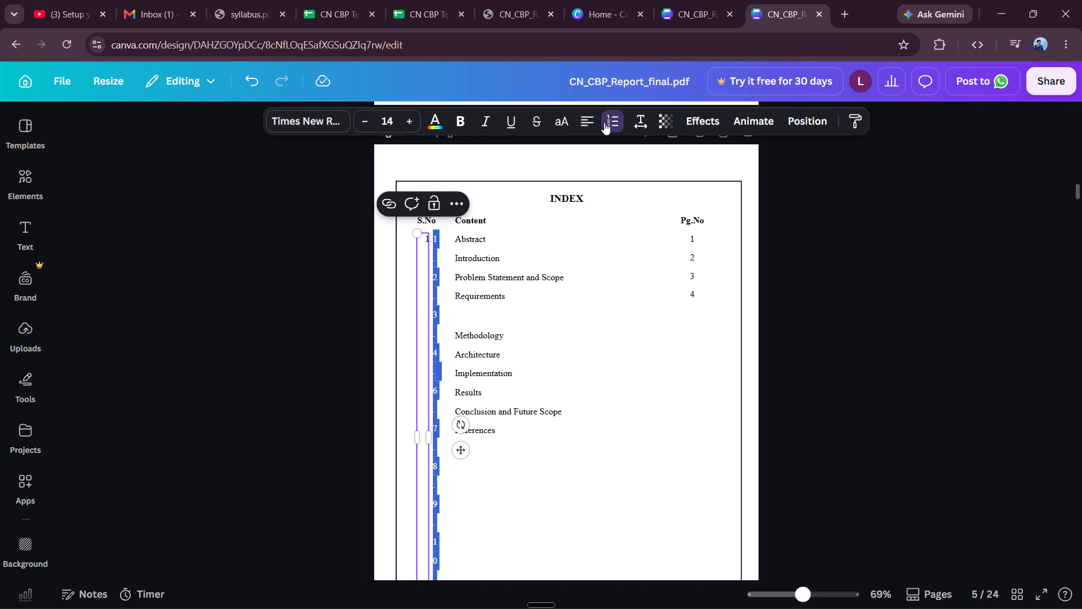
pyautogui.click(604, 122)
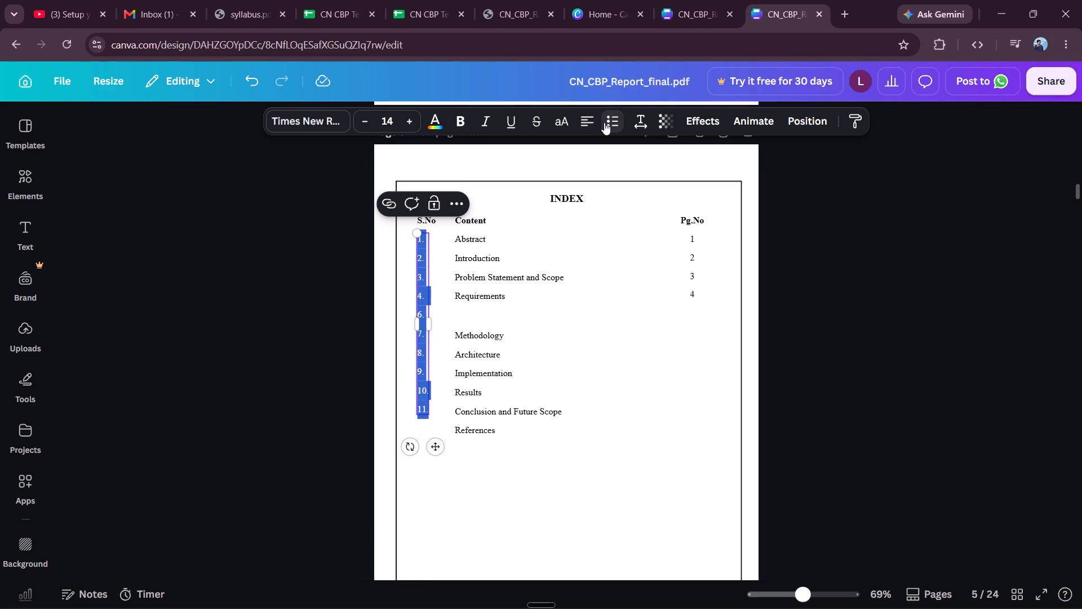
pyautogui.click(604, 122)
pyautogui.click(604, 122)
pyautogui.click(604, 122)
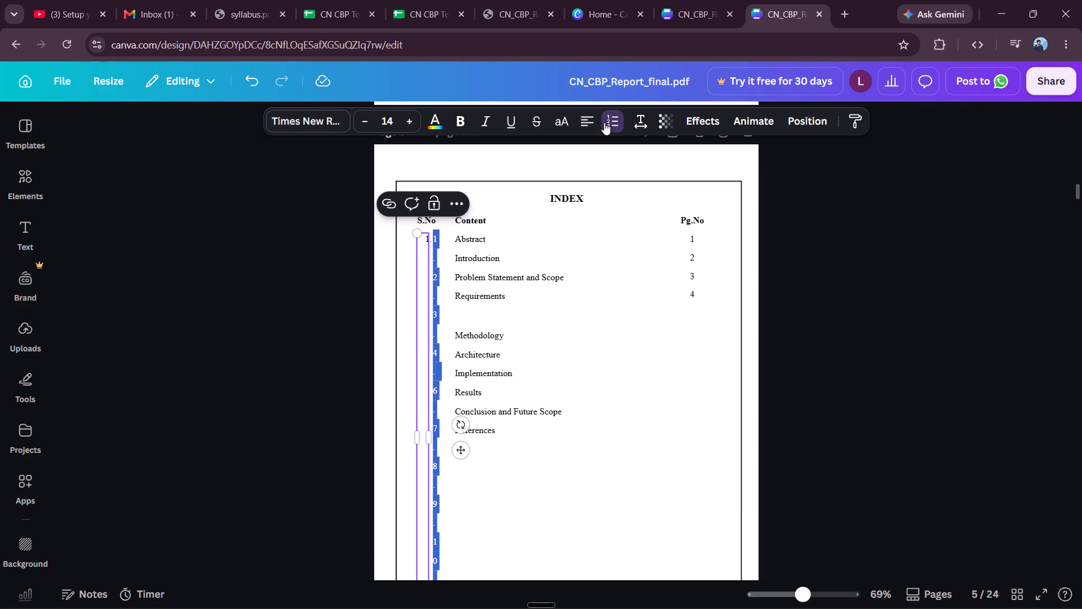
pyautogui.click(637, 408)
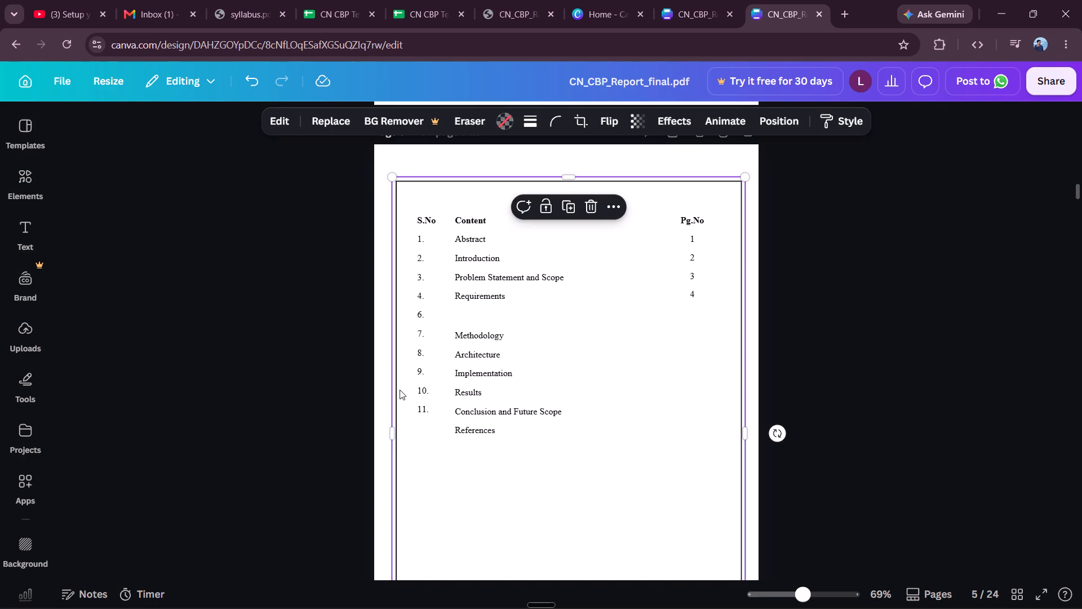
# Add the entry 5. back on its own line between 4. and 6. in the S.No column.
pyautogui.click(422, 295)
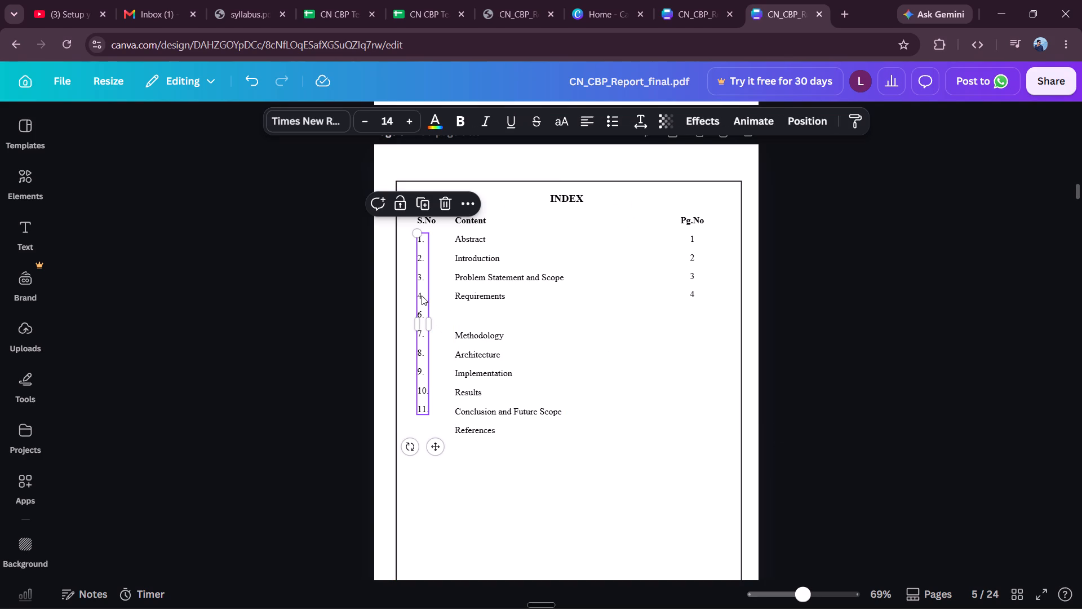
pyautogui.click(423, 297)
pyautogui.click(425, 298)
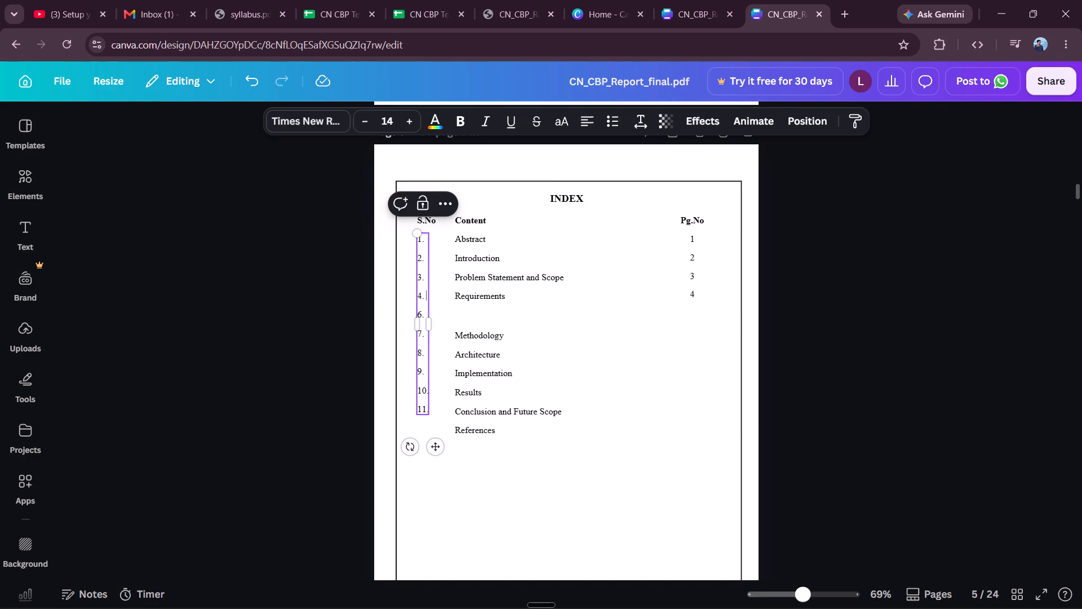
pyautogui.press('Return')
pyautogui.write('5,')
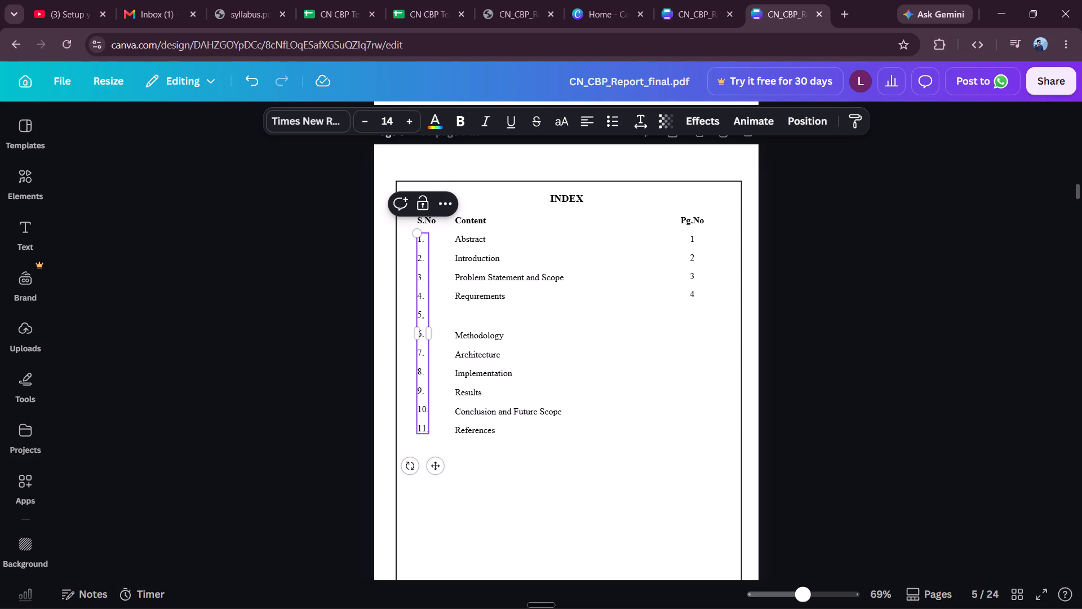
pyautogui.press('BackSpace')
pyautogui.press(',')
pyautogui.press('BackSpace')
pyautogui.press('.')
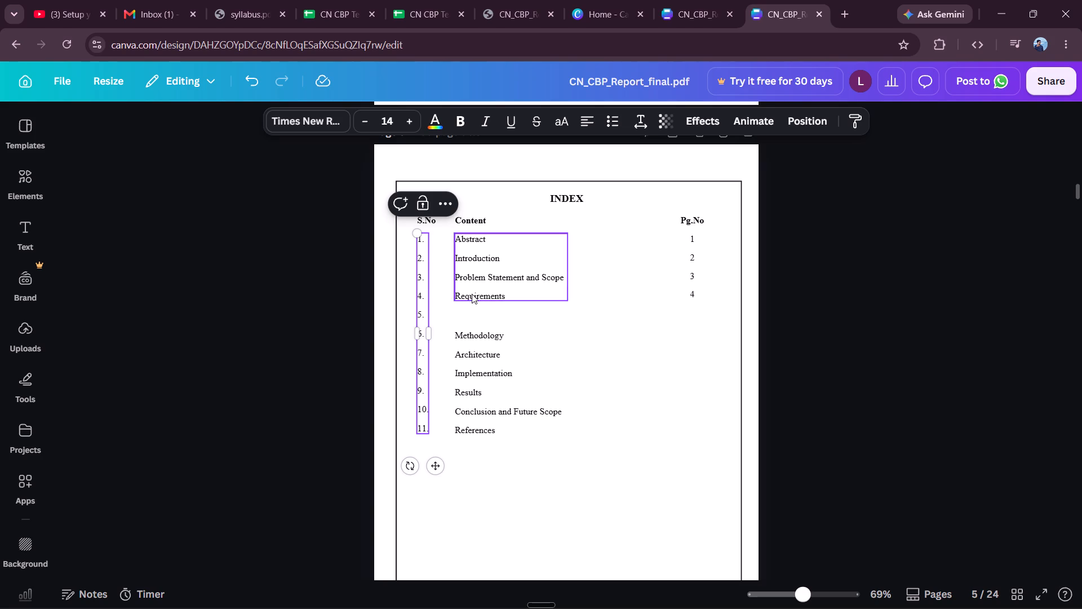
# Change the index's fourth Content entry to System Requirements by inserting System before Requirements.
pyautogui.click(477, 290)
pyautogui.click(462, 294)
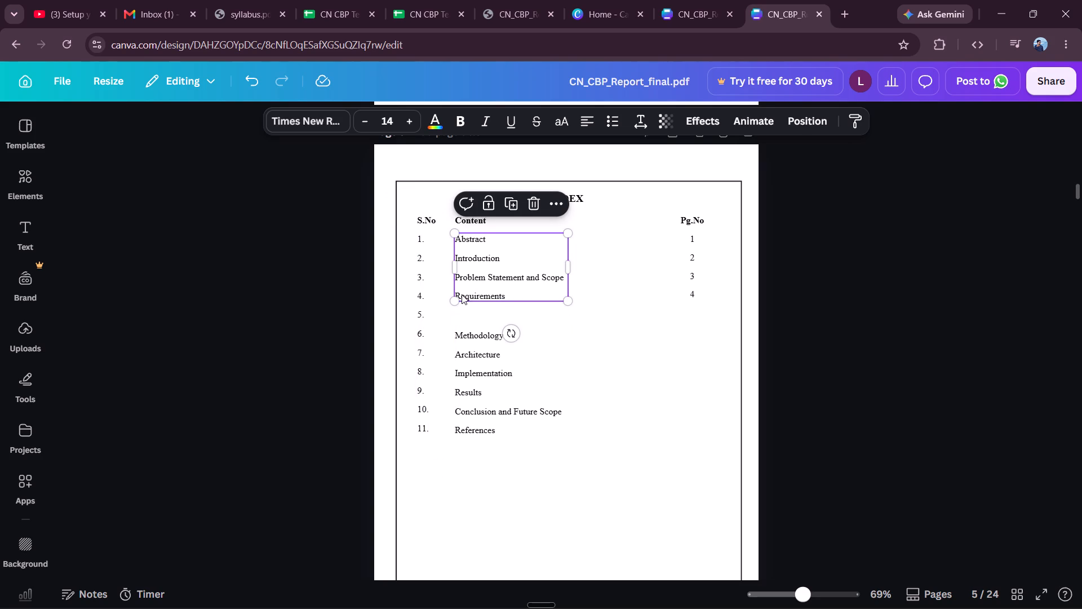
pyautogui.click(462, 294)
pyautogui.press('Left')
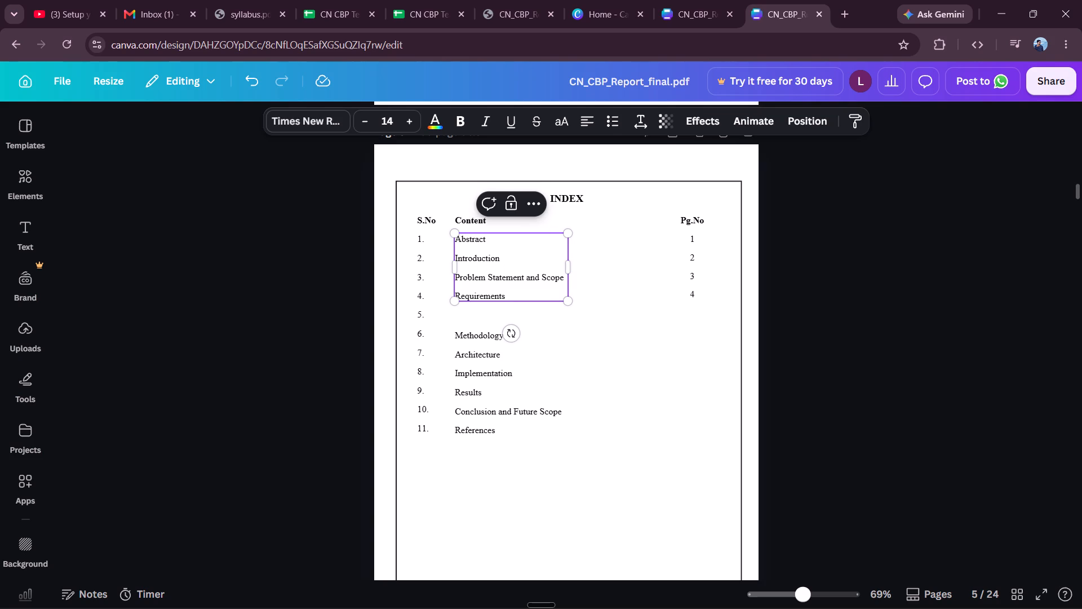
pyautogui.hotkey('ctrl', 'v')
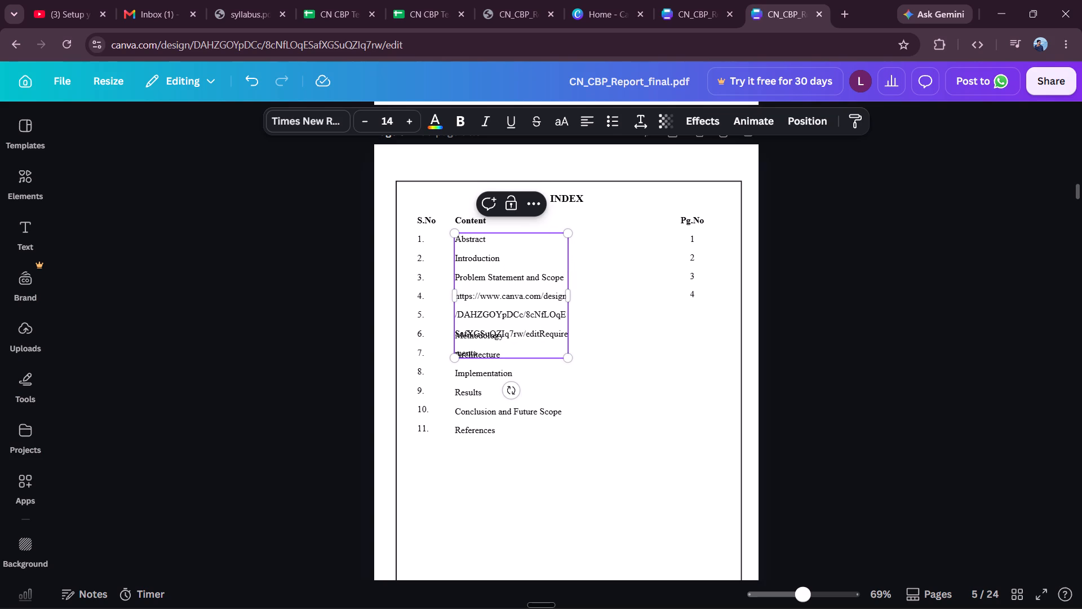
pyautogui.hotkey('ctrl', 'z')
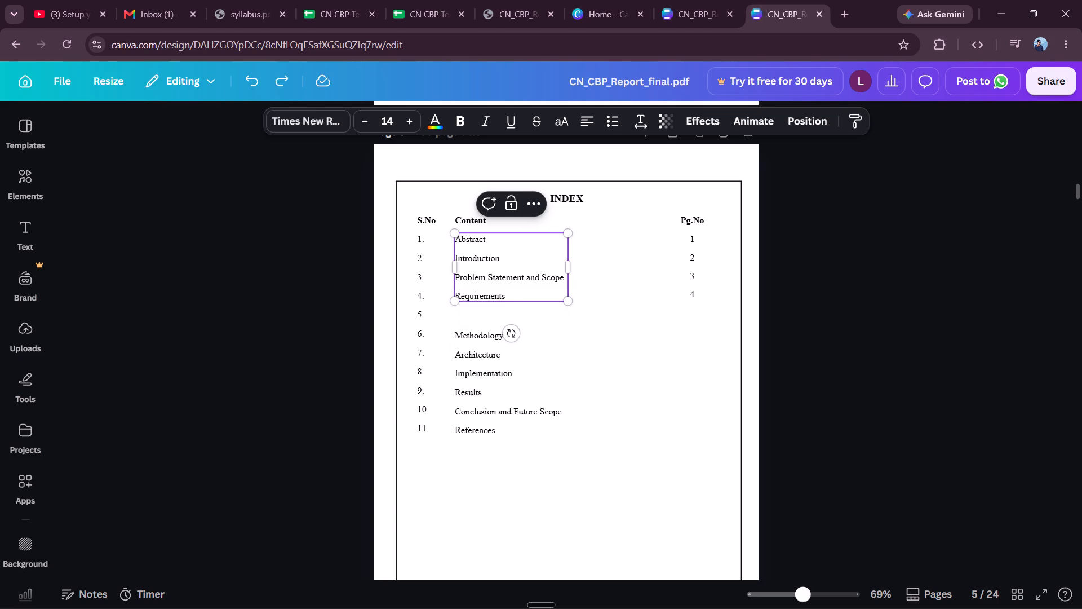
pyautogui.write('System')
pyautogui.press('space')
pyautogui.click(573, 328)
# Move the Methodology to References text block up so its entries line up with numbers 5 to 10.
pyautogui.moveTo(520, 355); pyautogui.dragTo(520, 330)
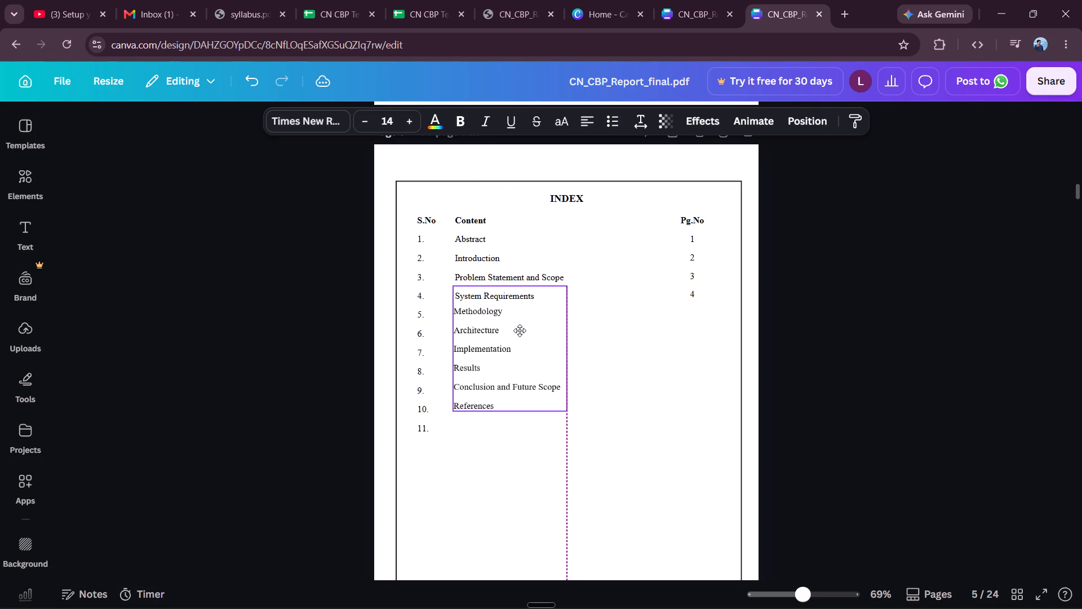
pyautogui.moveTo(520, 330); pyautogui.dragTo(521, 334)
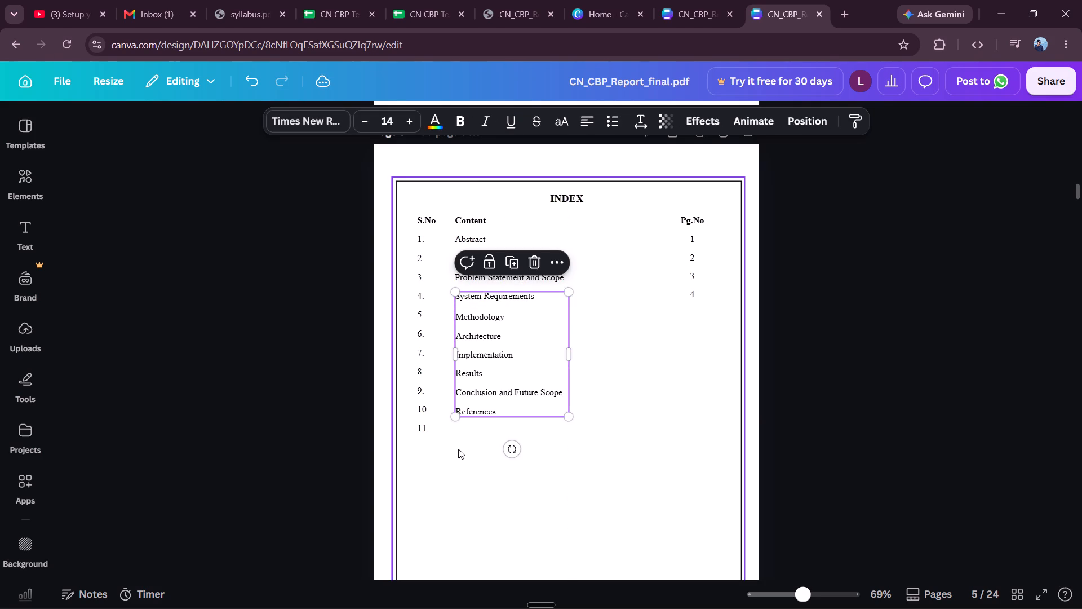
pyautogui.click(446, 427)
pyautogui.click(437, 427)
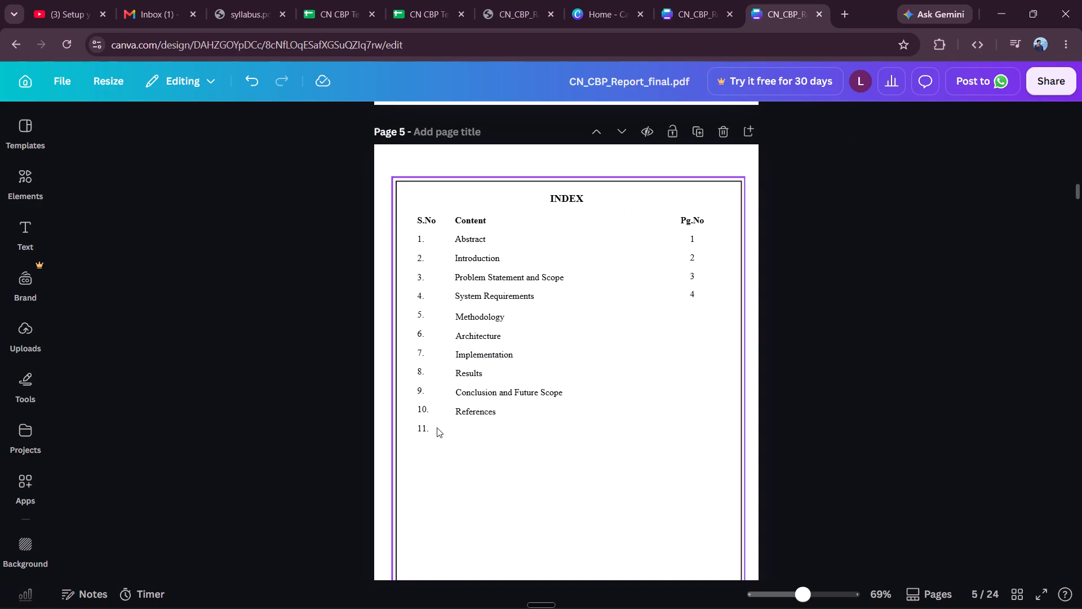
# Delete the surplus 11. entry at the end of the index's S.No column.
pyautogui.click(428, 430)
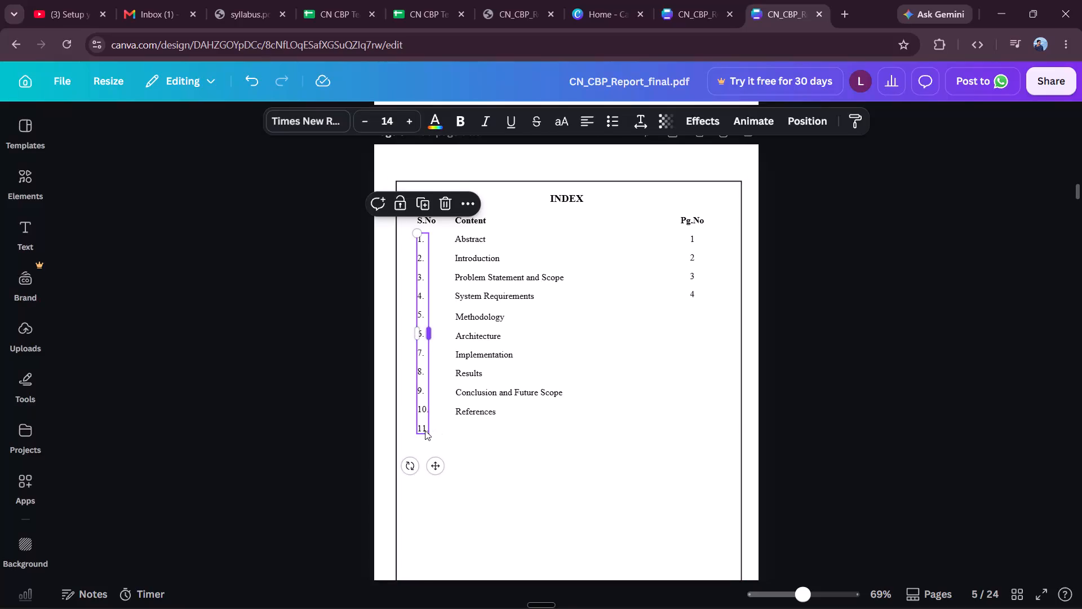
pyautogui.click(421, 430)
pyautogui.press('Right')
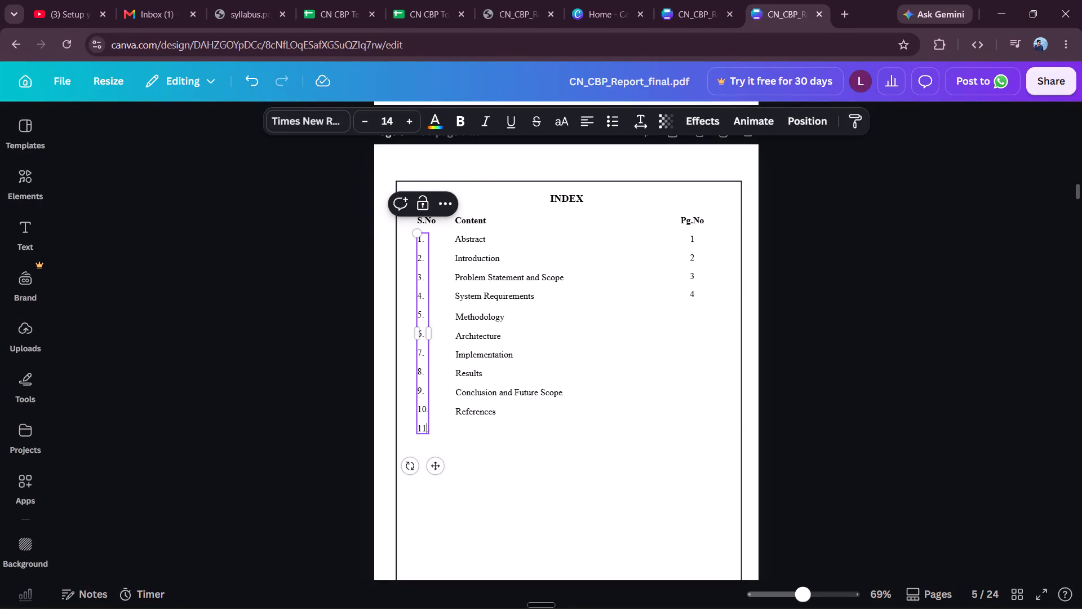
pyautogui.press('Right')
pyautogui.press('BackSpace')
pyautogui.press('BackSpace')
pyautogui.press('BackSpace')
pyautogui.click(528, 448)
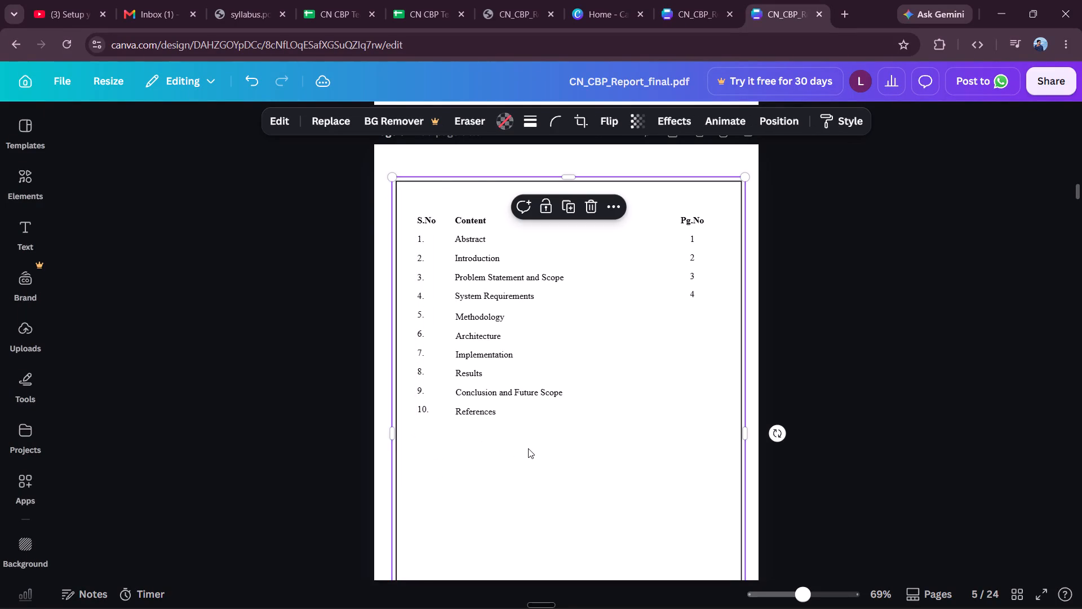
# Add page number 5 for Methodology below the 4 in the index's Pg.No column and start a new line.
pyautogui.scroll(2, 583, 369)
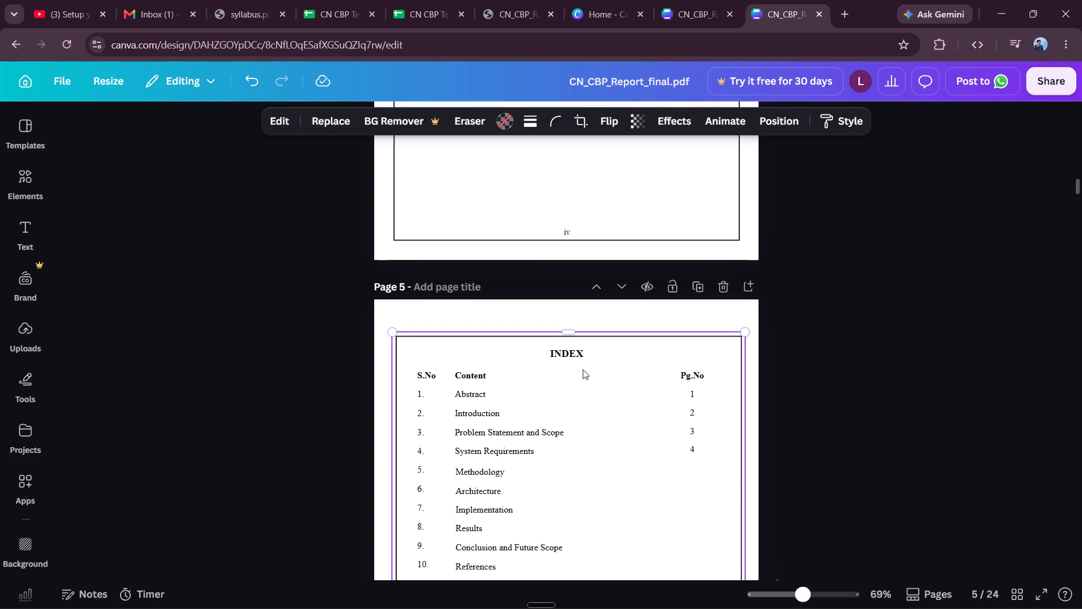
pyautogui.scroll(1, 583, 369)
pyautogui.scroll(-3, 583, 369)
pyautogui.click(877, 358)
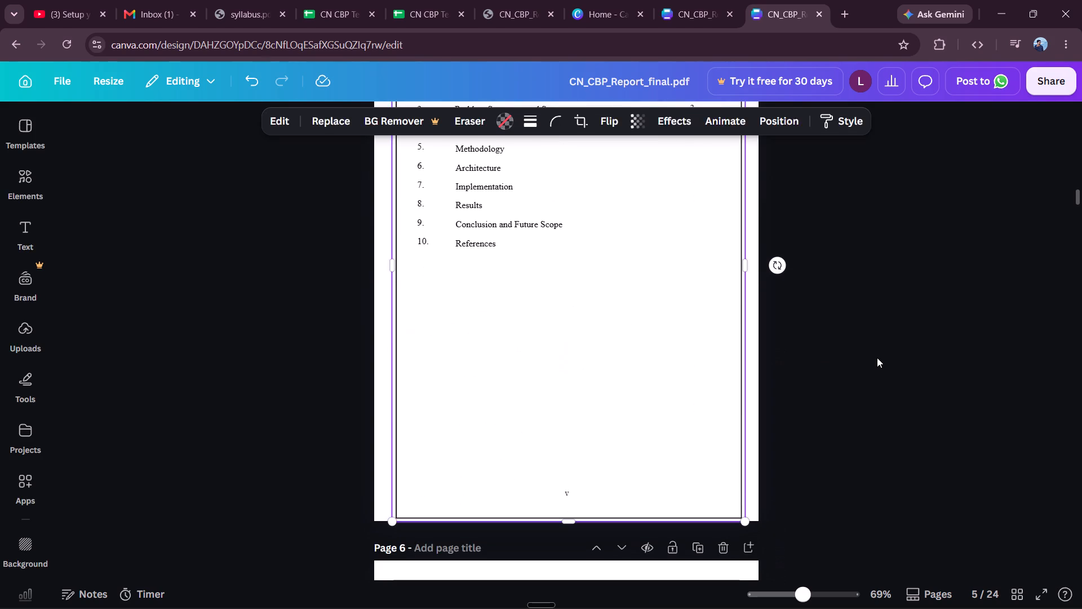
pyautogui.scroll(2, 877, 358)
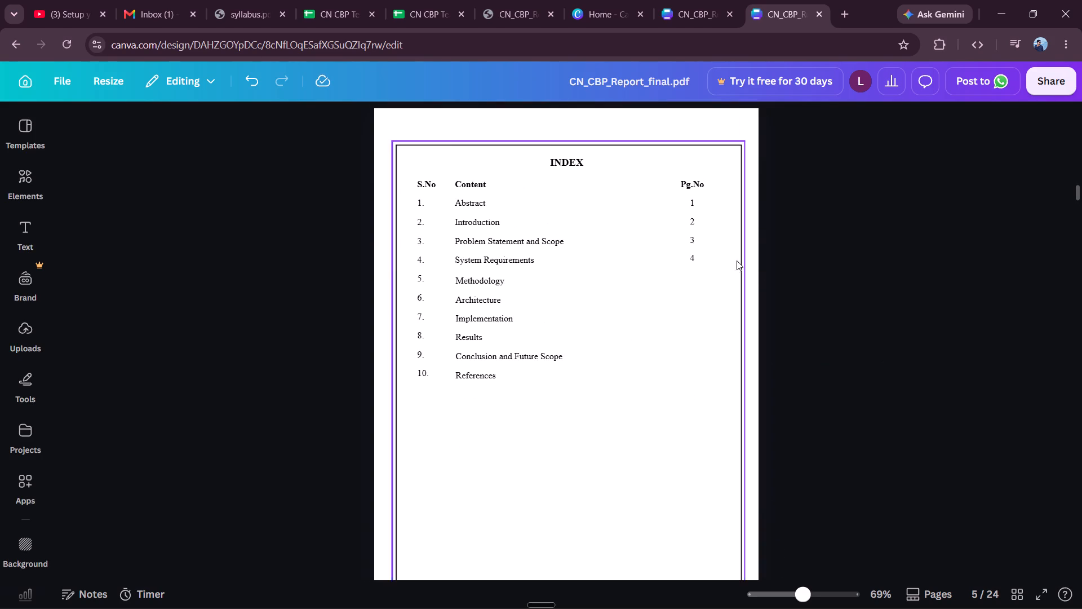
pyautogui.click(697, 244)
pyautogui.click(697, 254)
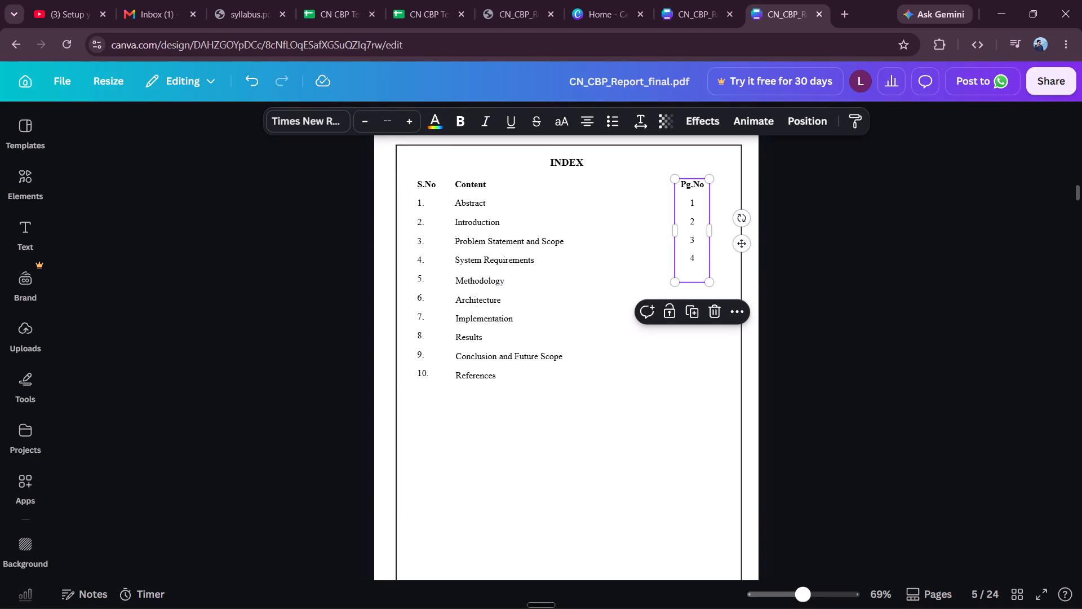
pyautogui.press('Return')
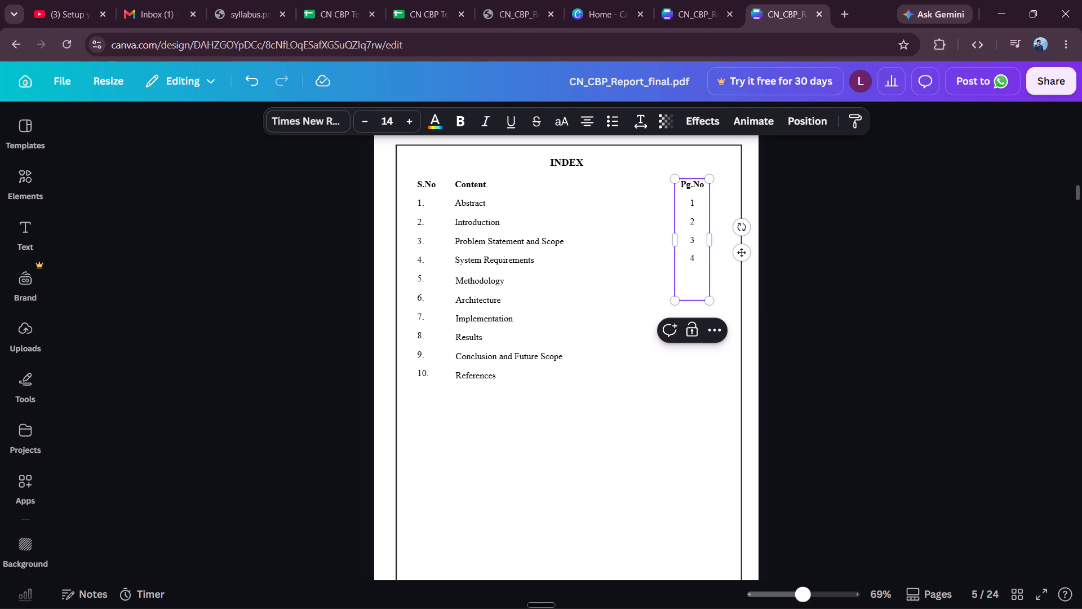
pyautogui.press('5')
pyautogui.press('Return')
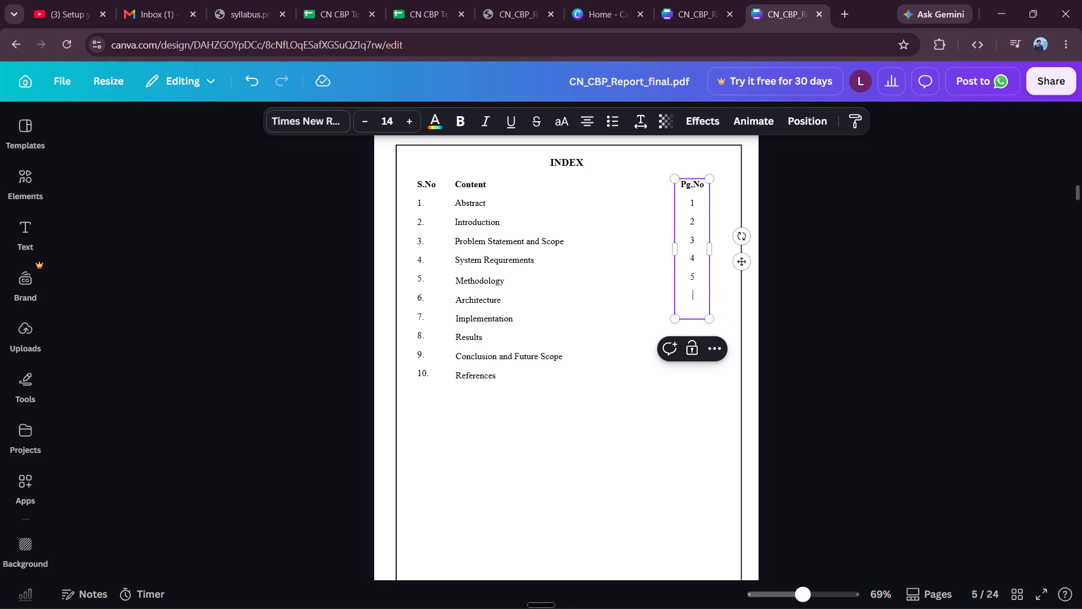
# Check where Methodology ends in the report's other browser tab and extend its index page entry to 5-7.
pyautogui.click(682, 0)
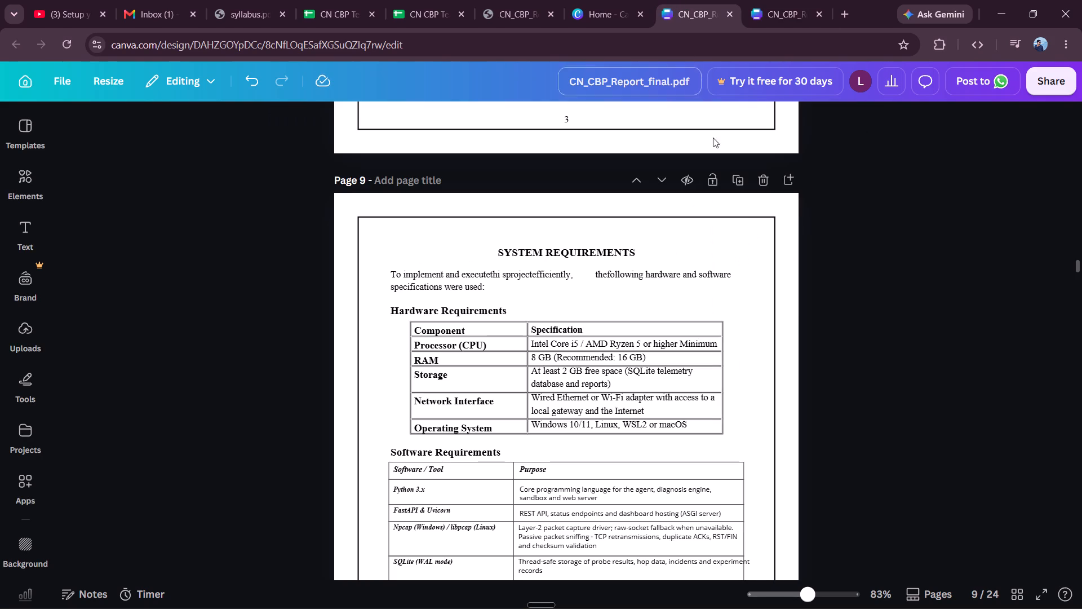
pyautogui.scroll(-4, 748, 256)
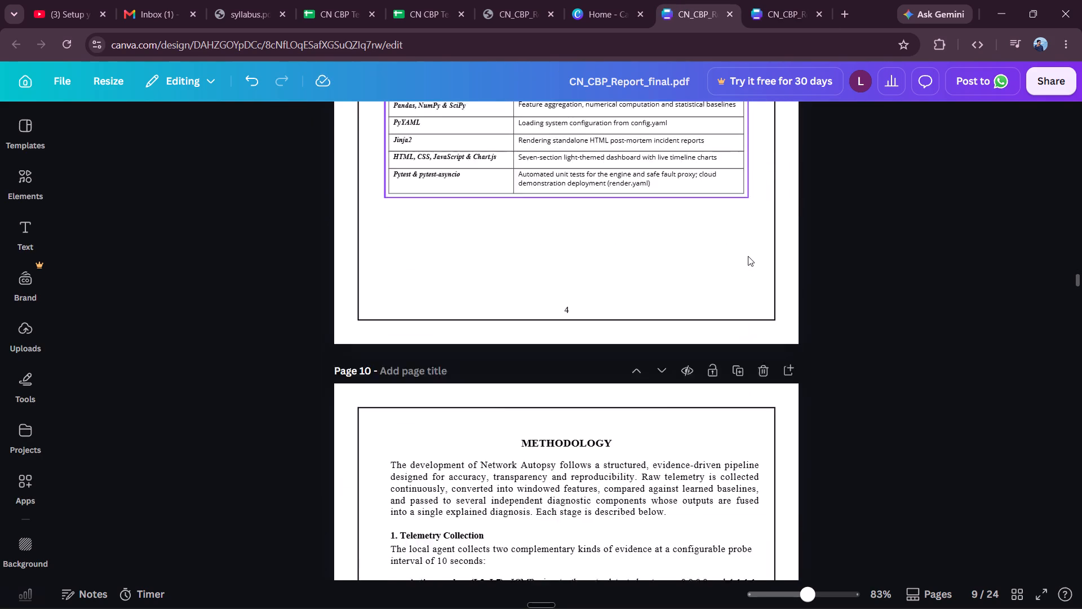
pyautogui.scroll(-6, 748, 256)
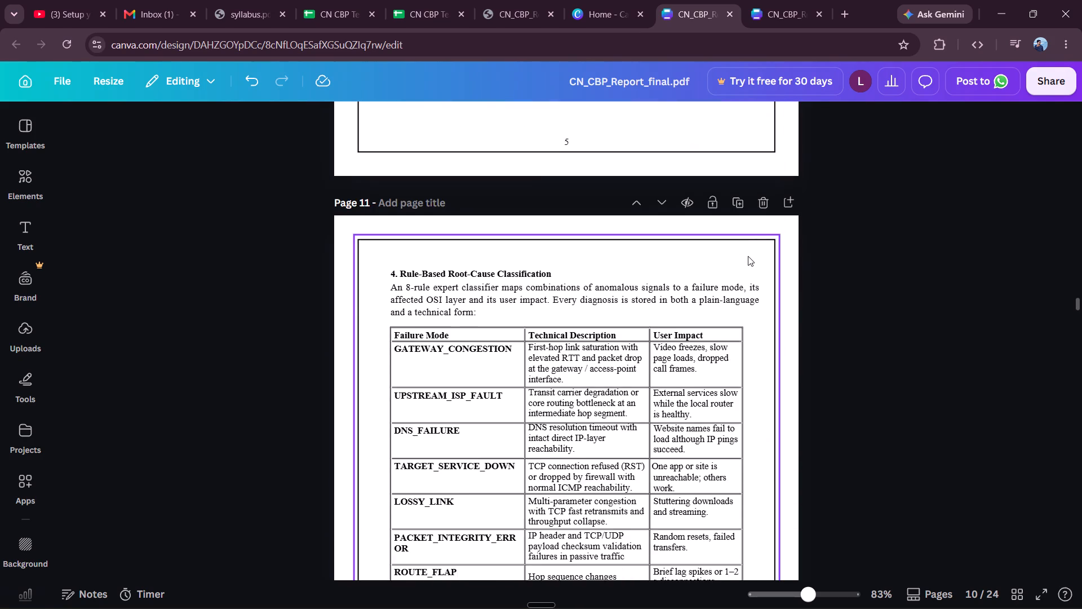
pyautogui.scroll(-6, 748, 256)
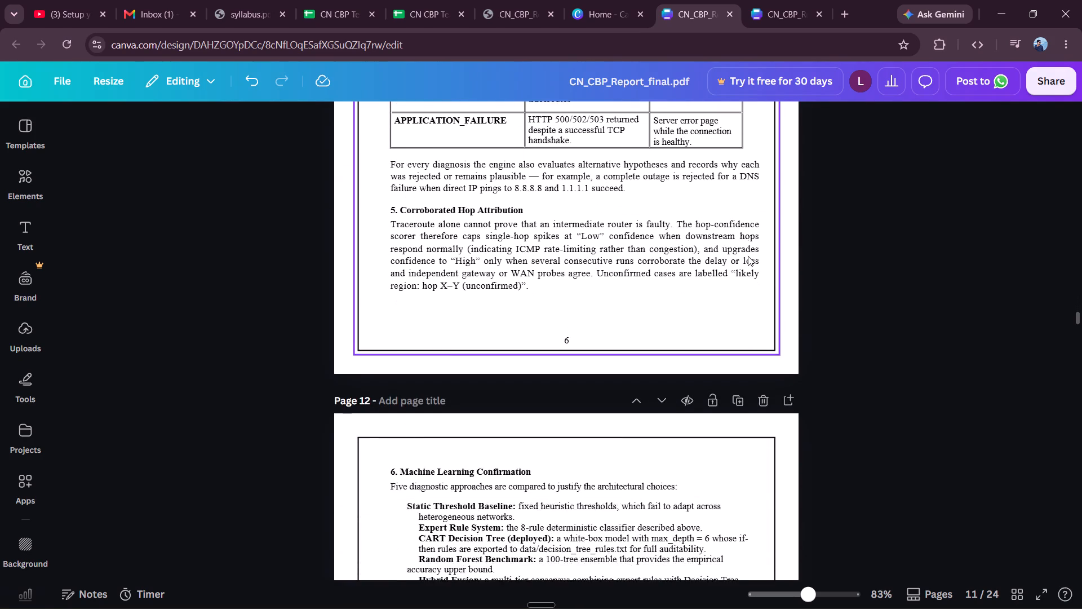
pyautogui.scroll(-5, 748, 256)
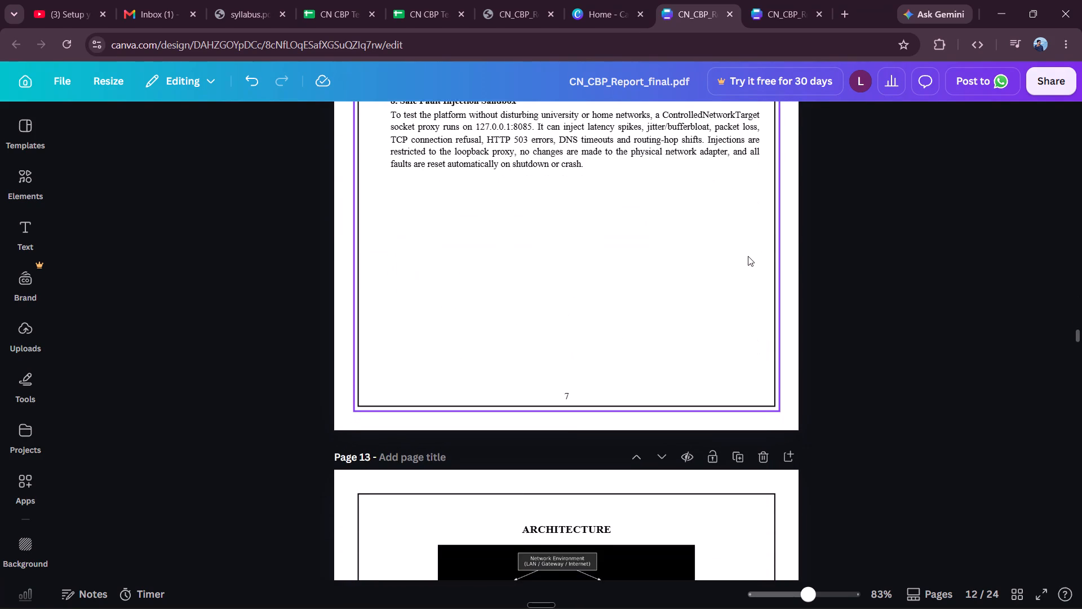
pyautogui.scroll(-1, 748, 256)
pyautogui.click(812, 0)
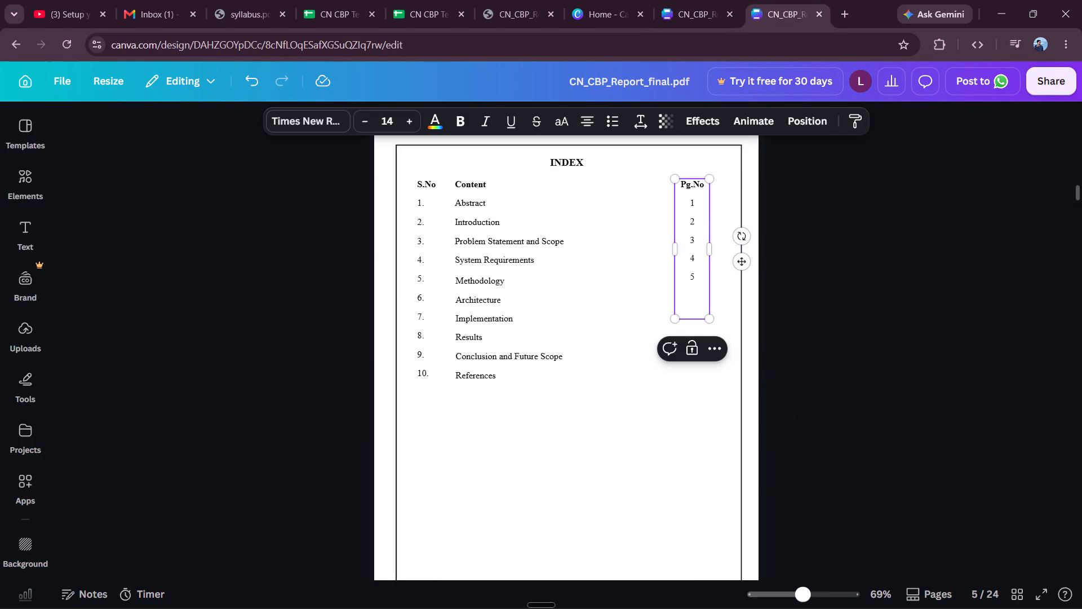
pyautogui.click(697, 279)
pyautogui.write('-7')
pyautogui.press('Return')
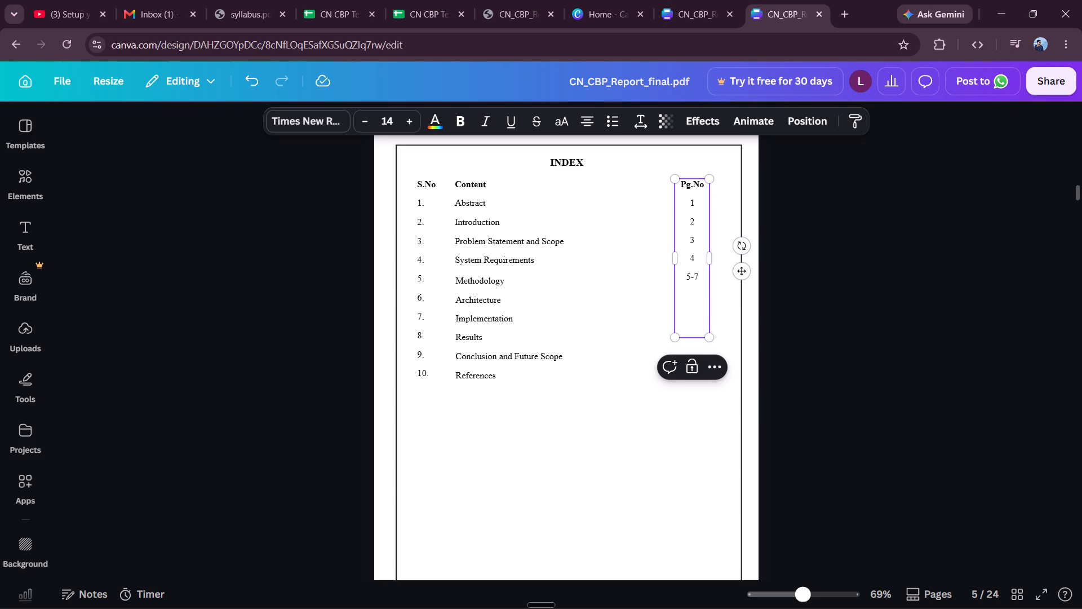
# Enter 8-9 as the Architecture page range in the Pg.No column, checking the section's extent in the other tab.
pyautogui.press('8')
pyautogui.click(718, 0)
pyautogui.scroll(-1, 670, 260)
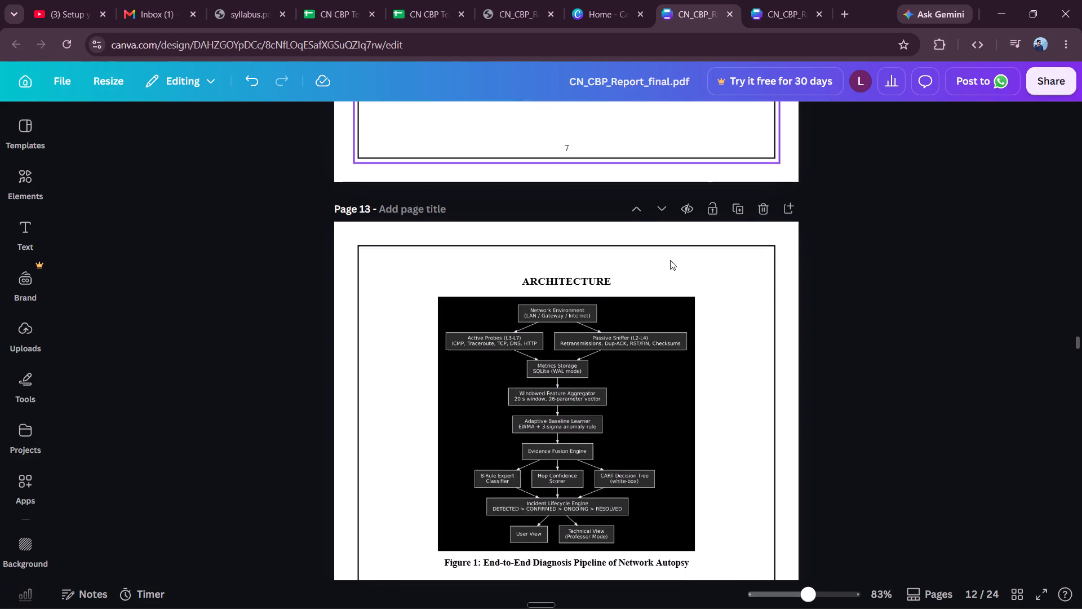
pyautogui.scroll(-6, 670, 260)
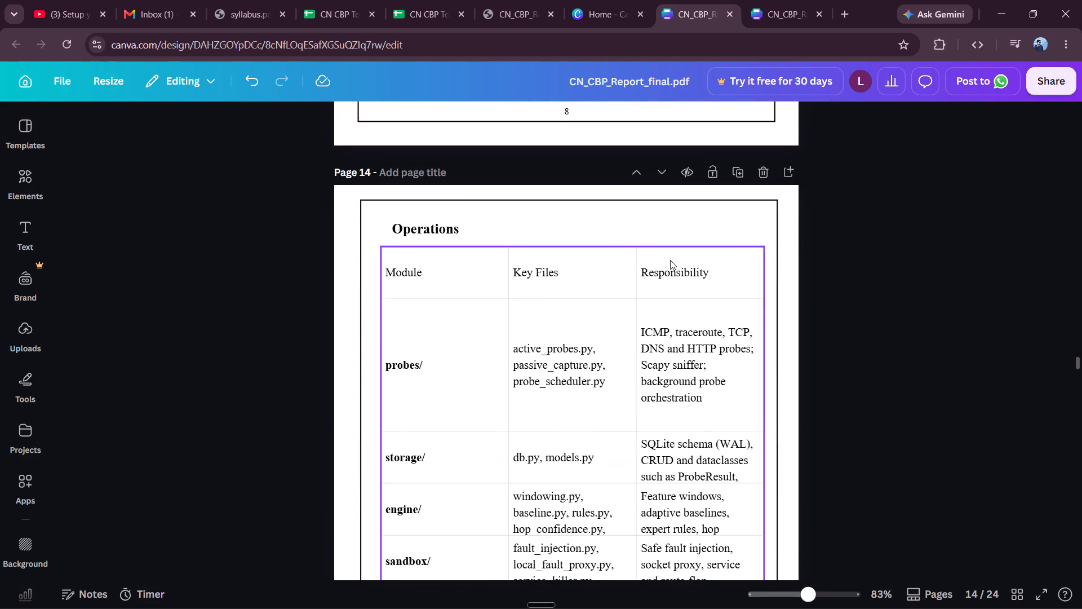
pyautogui.scroll(-5, 670, 260)
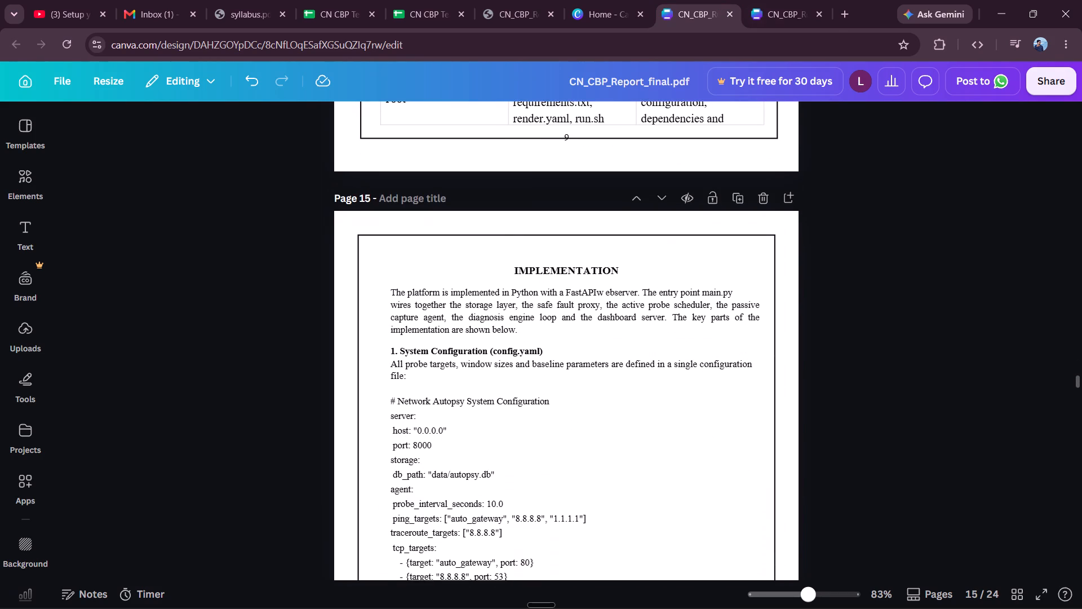
pyautogui.click(797, 0)
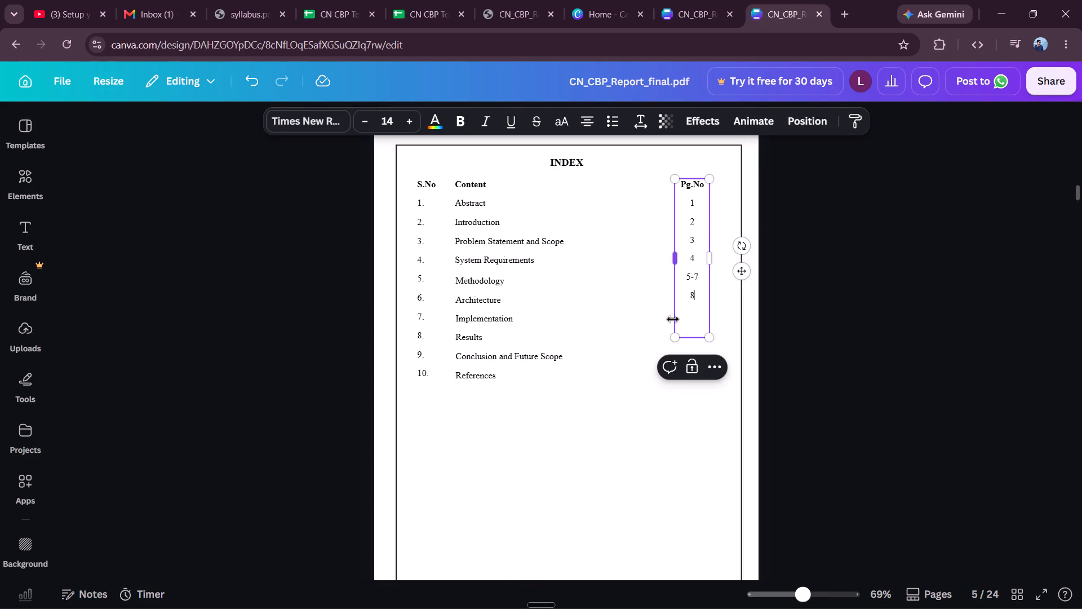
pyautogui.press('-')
pyautogui.press('BackSpace')
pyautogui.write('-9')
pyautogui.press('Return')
# Check the Implementation section's extent in the other tab and enter 10-13 as its page range in the Pg.No column.
pyautogui.click(703, 9)
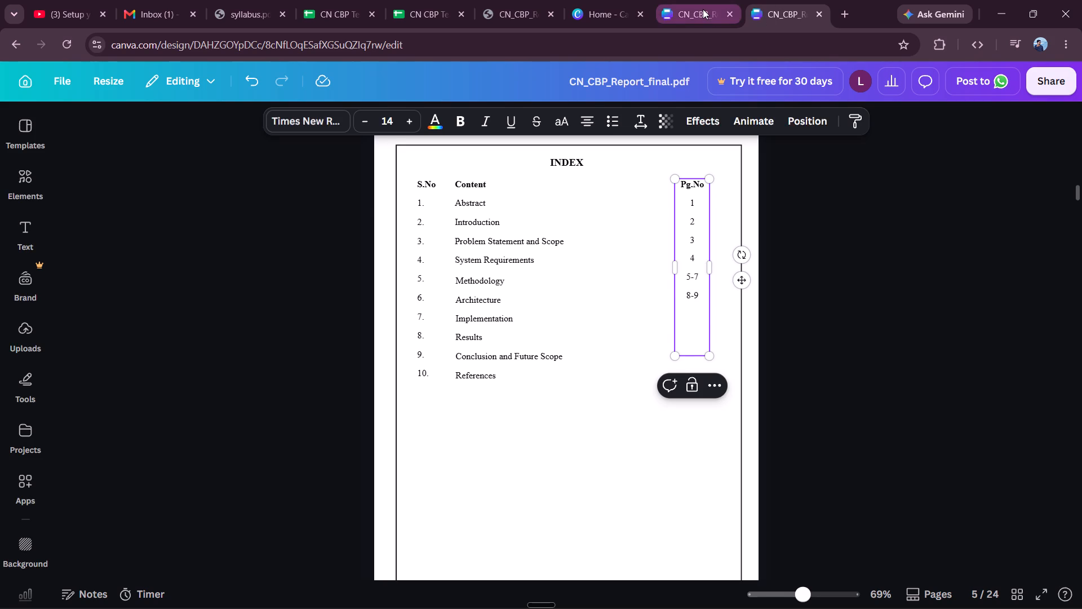
pyautogui.scroll(-8, 640, 314)
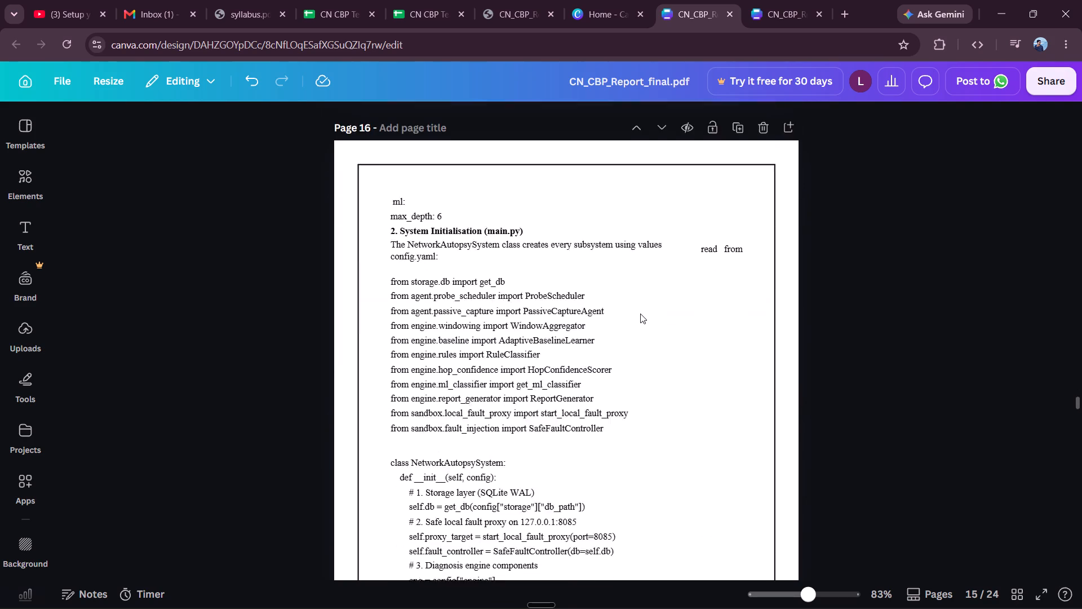
pyautogui.scroll(-11, 640, 314)
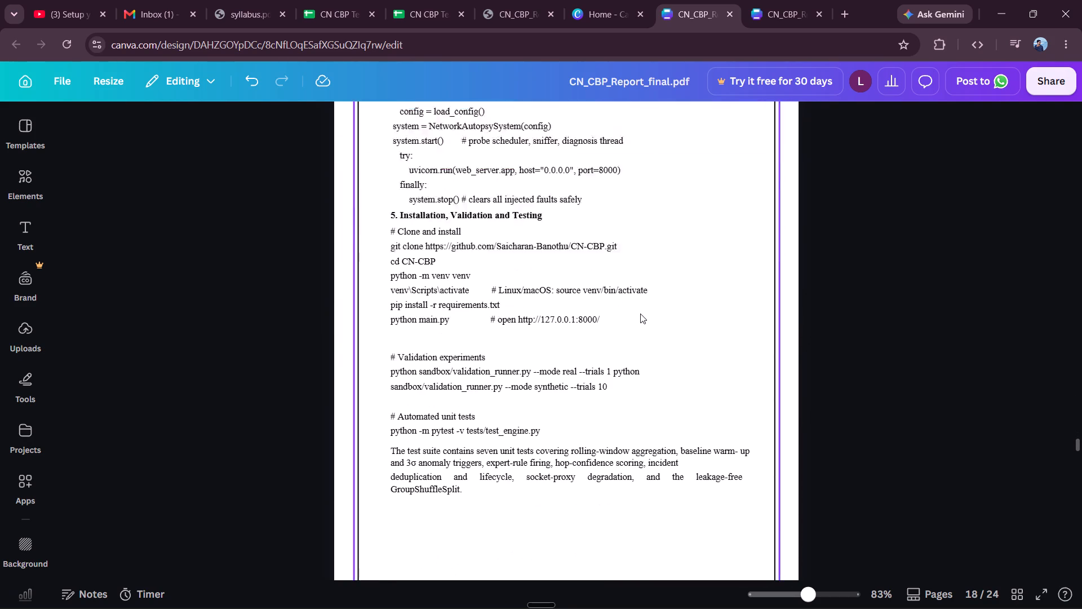
pyautogui.scroll(-3, 640, 314)
pyautogui.scroll(1, 640, 314)
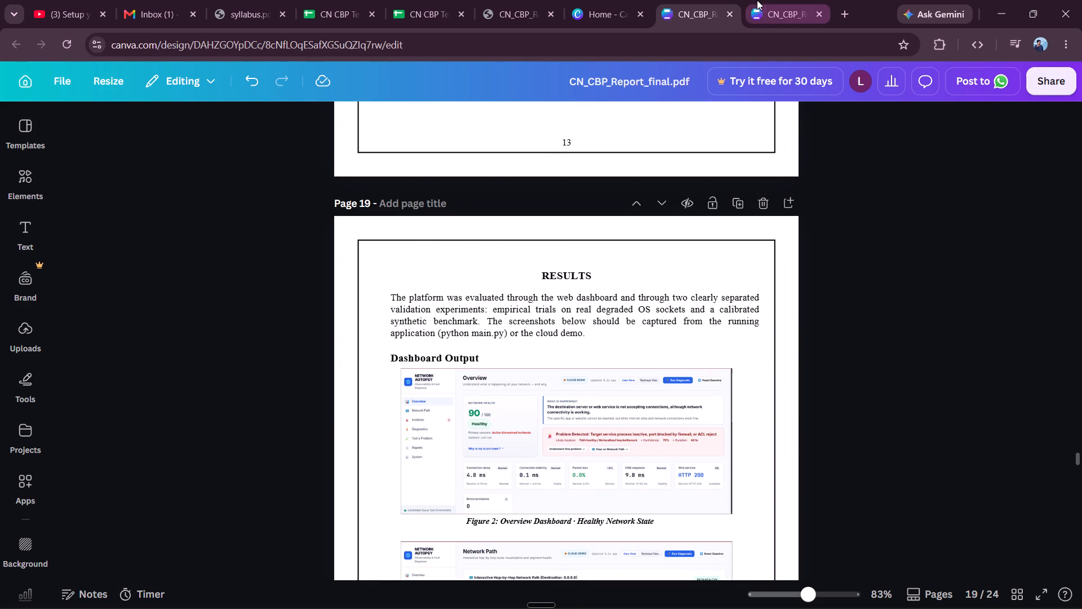
pyautogui.click(756, 0)
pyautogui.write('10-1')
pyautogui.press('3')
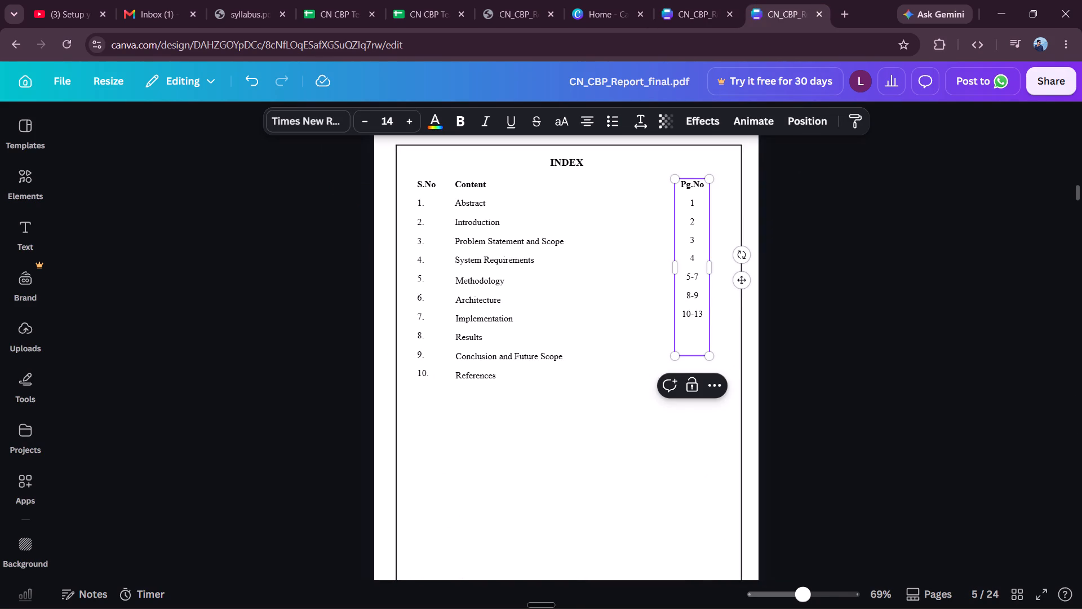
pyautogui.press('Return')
# Check the Results section's extent in the other tab, enter 14-17 in the index's Pg.No column and start a new line.
pyautogui.click(706, 0)
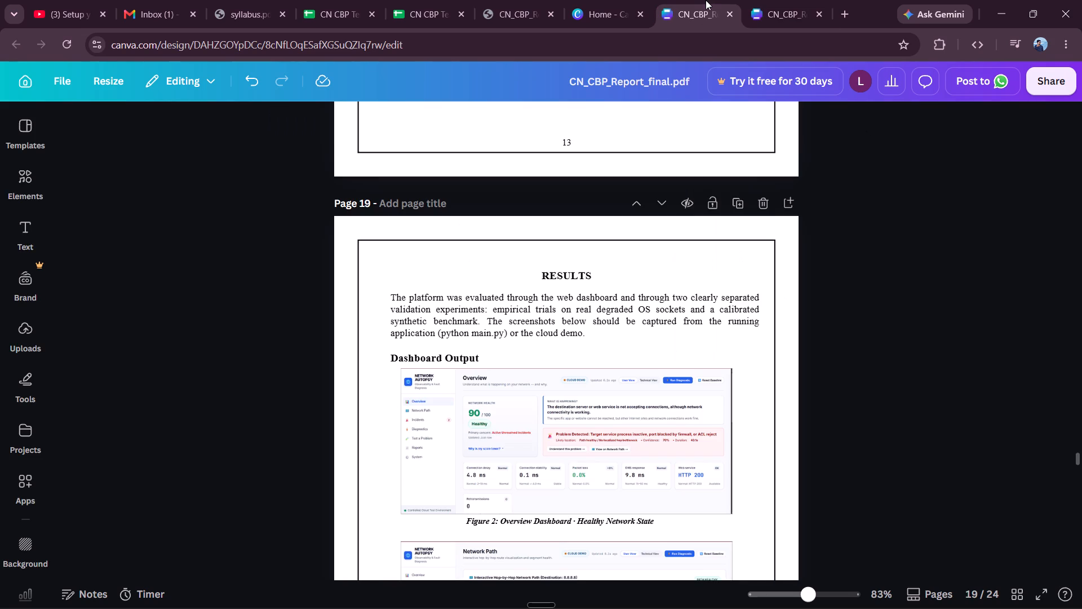
pyautogui.scroll(-6, 675, 289)
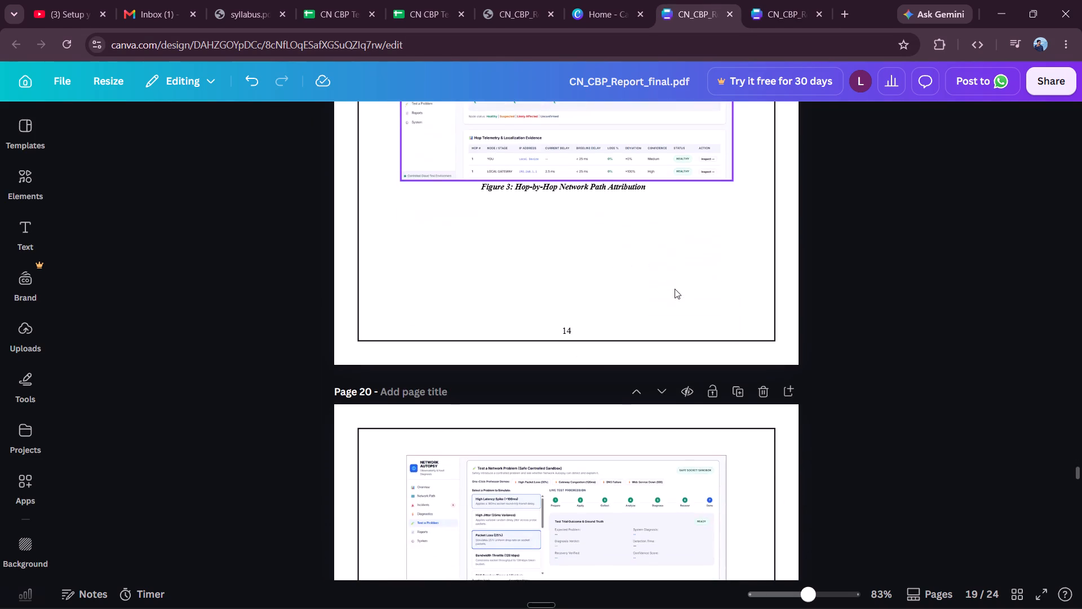
pyautogui.scroll(-4, 675, 289)
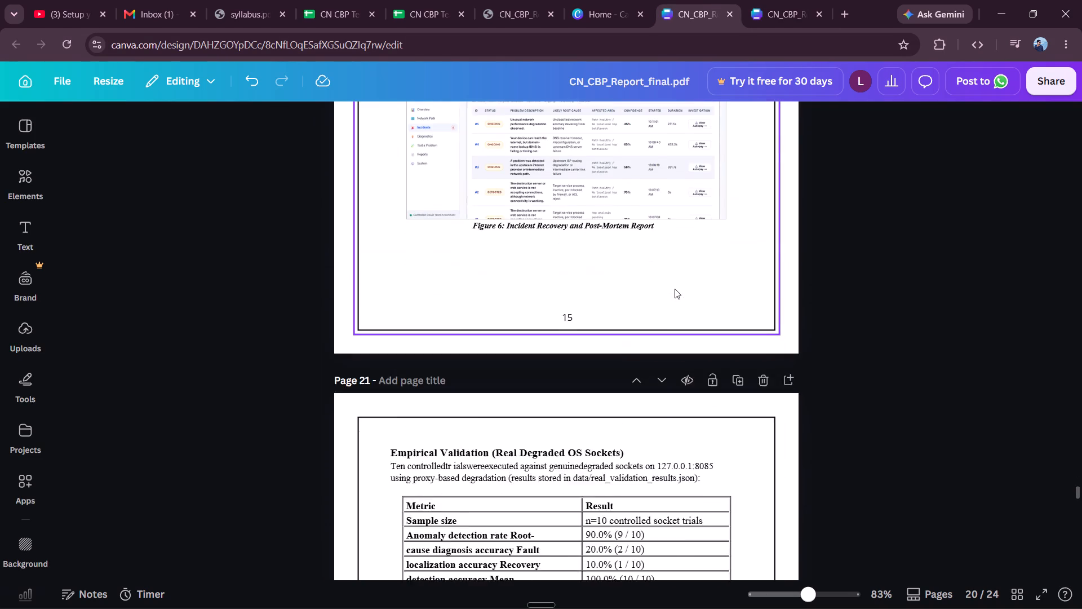
pyautogui.scroll(-4, 675, 289)
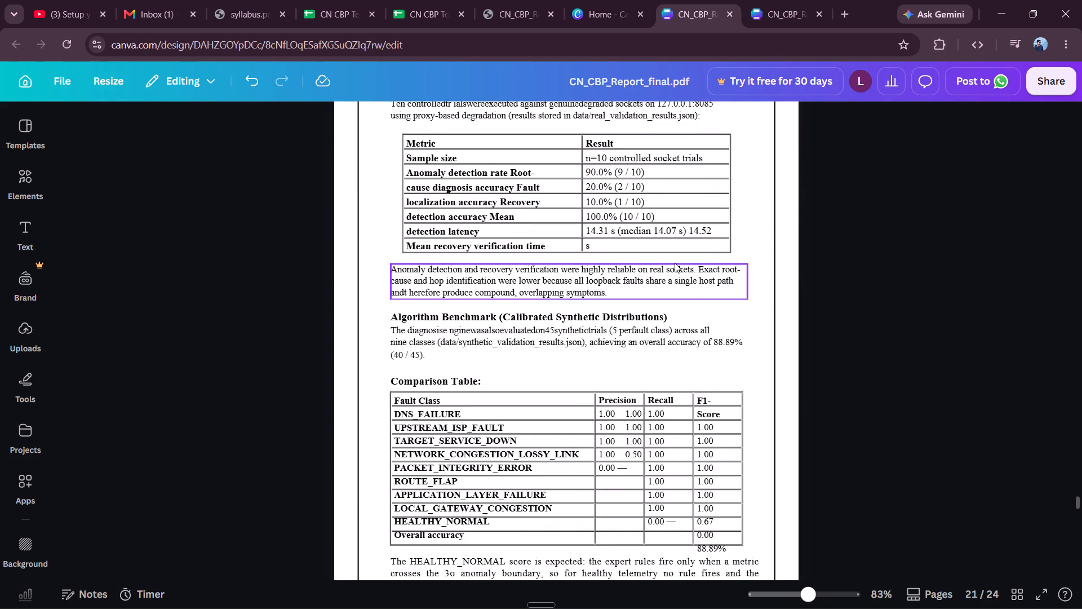
pyautogui.scroll(-5, 675, 263)
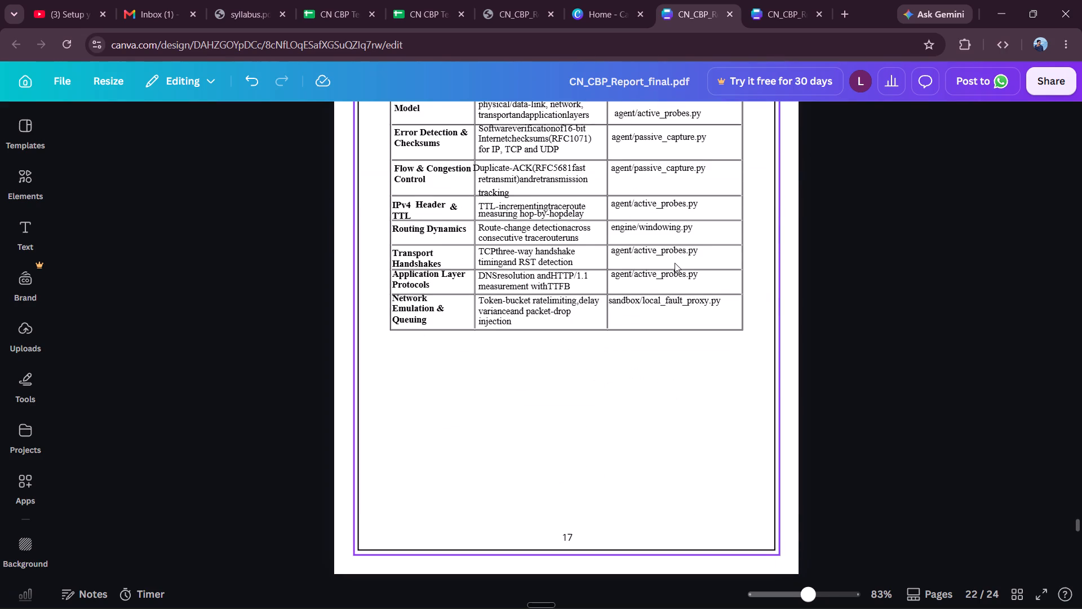
pyautogui.scroll(-2, 675, 263)
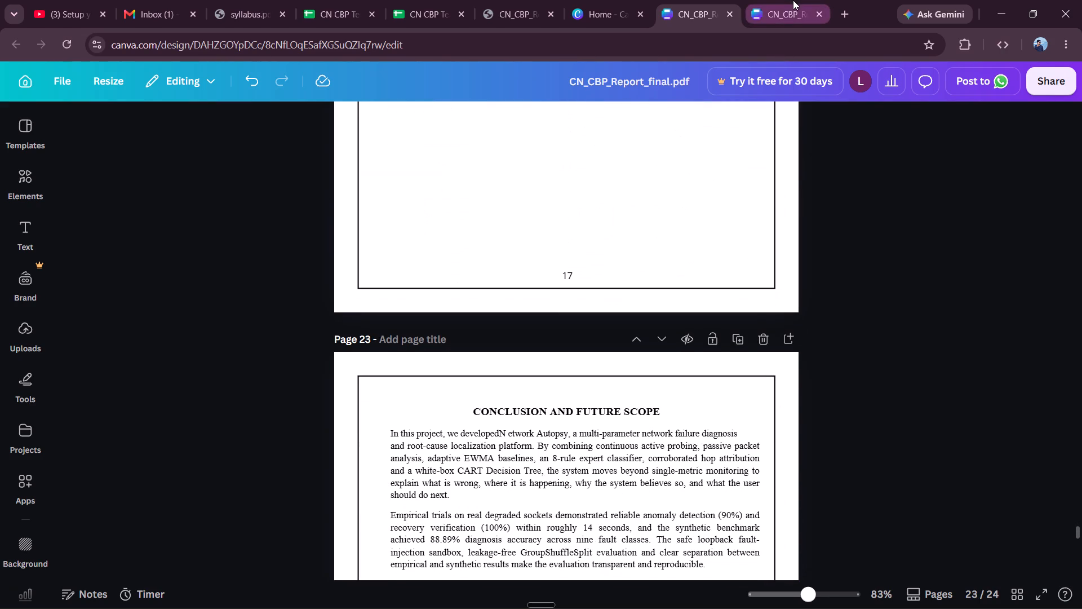
pyautogui.click(793, 0)
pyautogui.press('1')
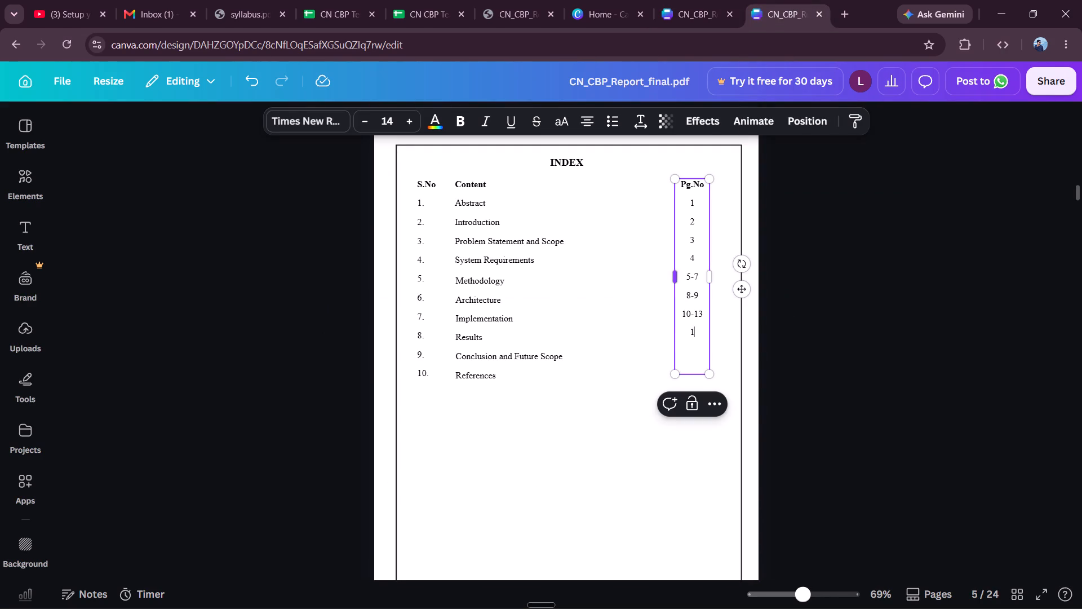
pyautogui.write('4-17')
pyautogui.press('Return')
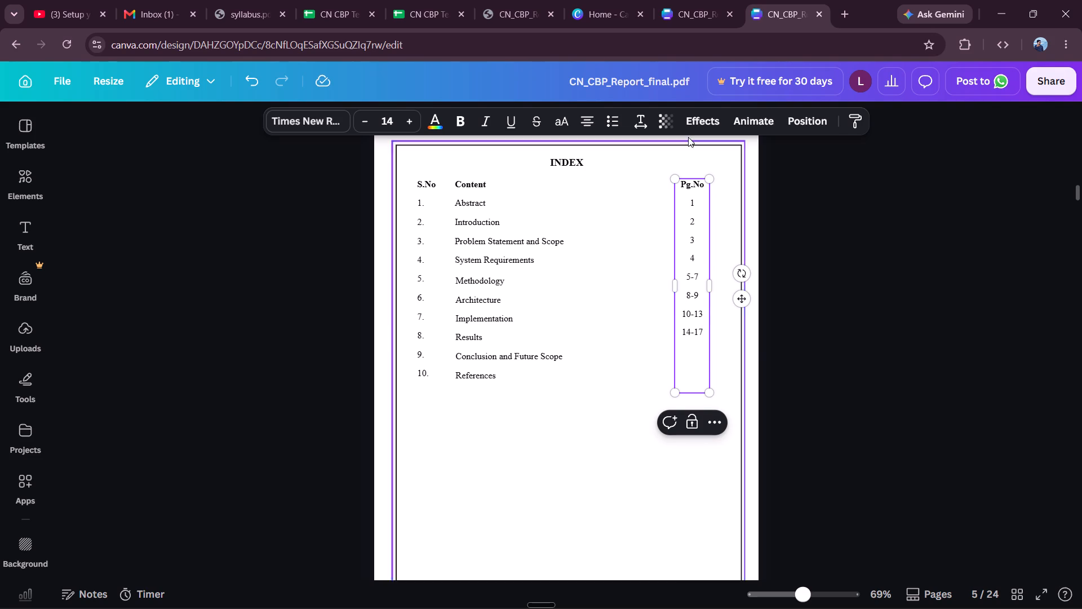
# Move the Conclusion and Future Scope body text on page 23 slightly down from its heading and set its line spacing to 1.7.
pyautogui.click(695, 23)
pyautogui.scroll(-2, 673, 198)
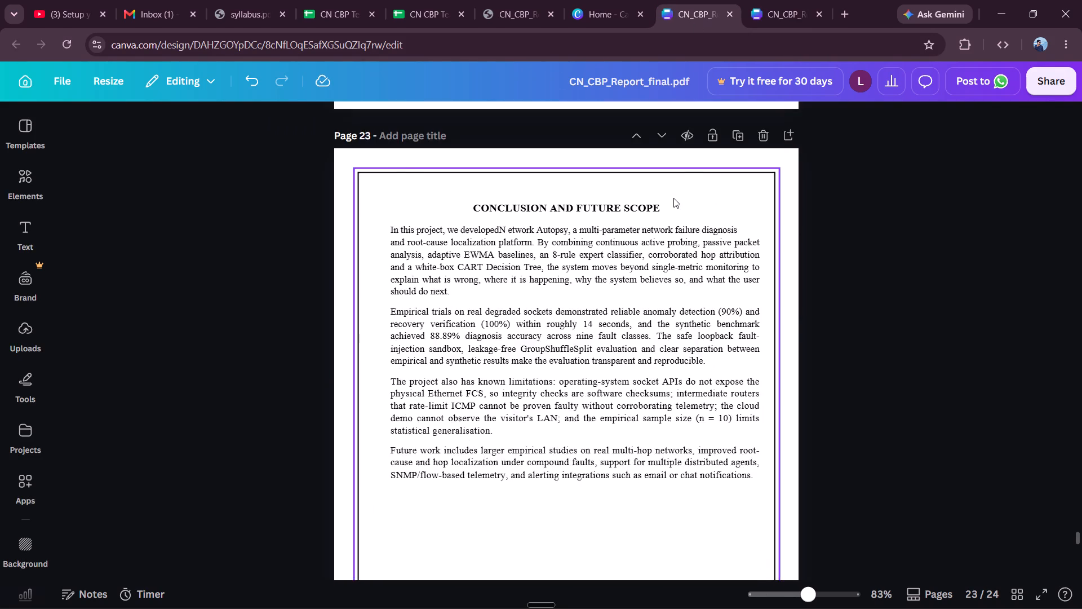
pyautogui.scroll(-3, 673, 198)
pyautogui.scroll(4, 673, 198)
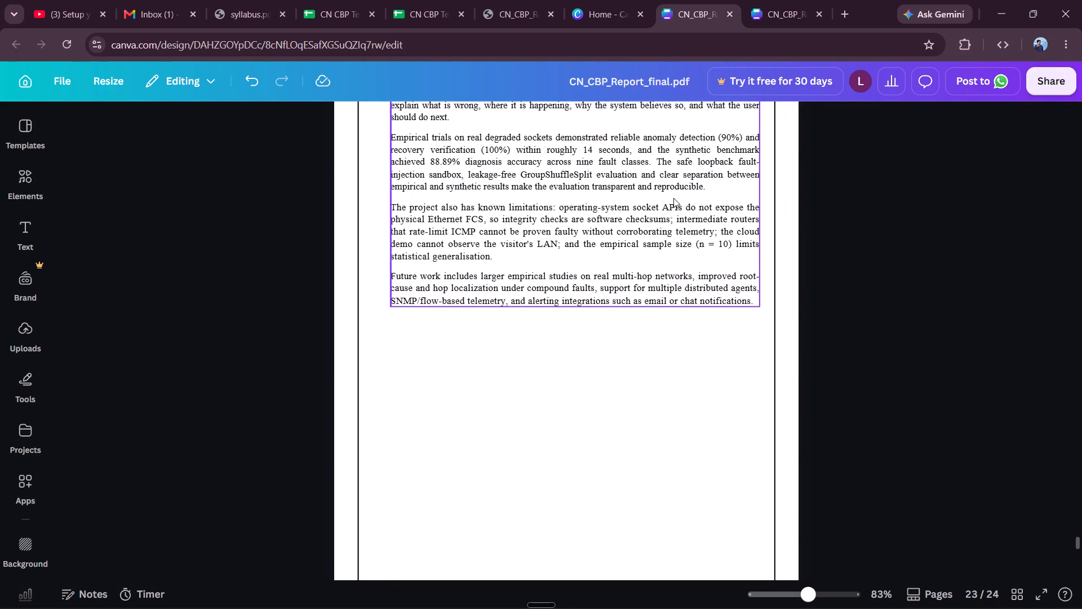
pyautogui.scroll(1, 673, 198)
pyautogui.moveTo(655, 263); pyautogui.dragTo(654, 287)
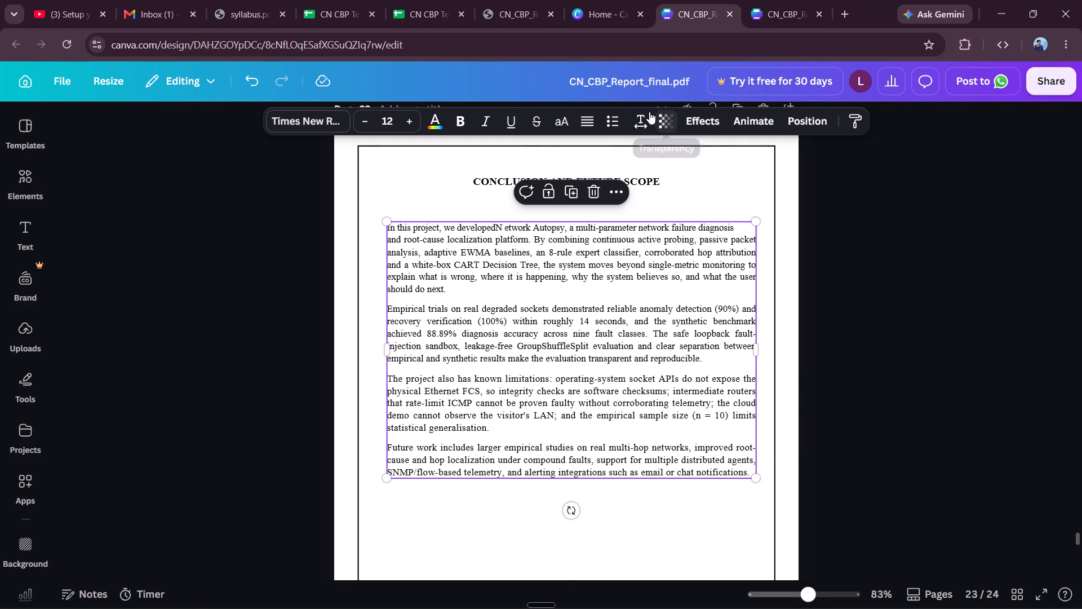
pyautogui.click(649, 112)
pyautogui.moveTo(615, 230); pyautogui.dragTo(618, 232)
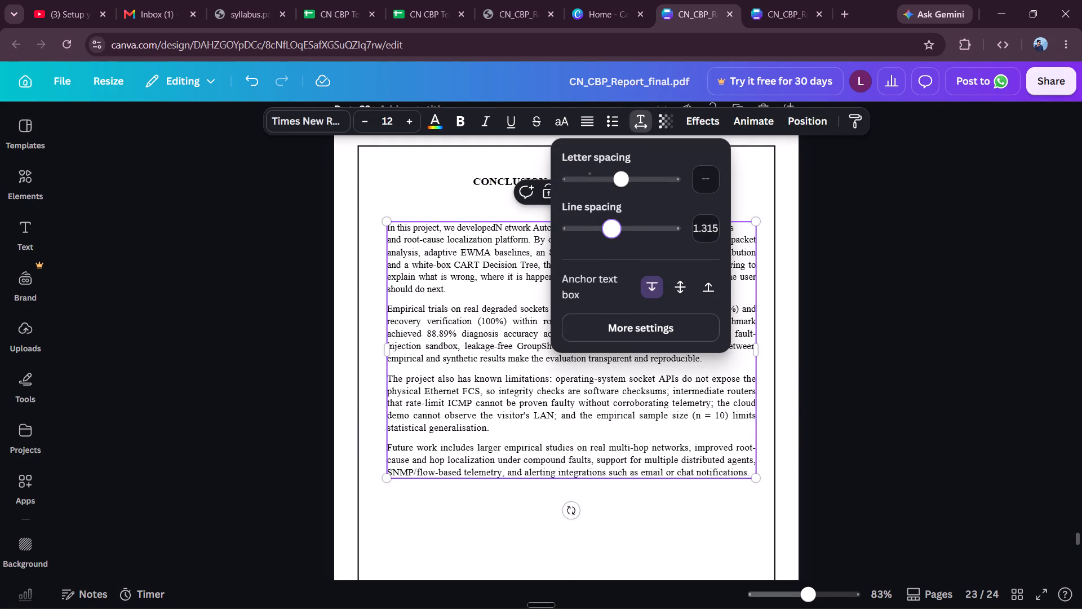
pyautogui.moveTo(618, 232); pyautogui.dragTo(632, 237)
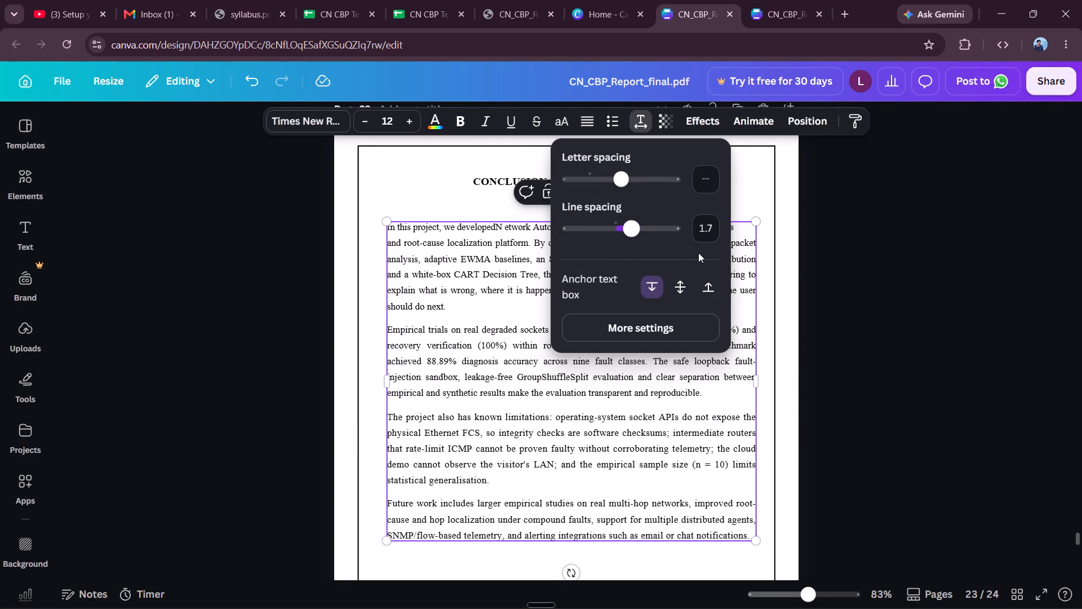
pyautogui.click(820, 276)
# Check the Conclusion and Future Scope section's extent and enter 18 as its page number in the index's Pg.No column.
pyautogui.scroll(11, 820, 276)
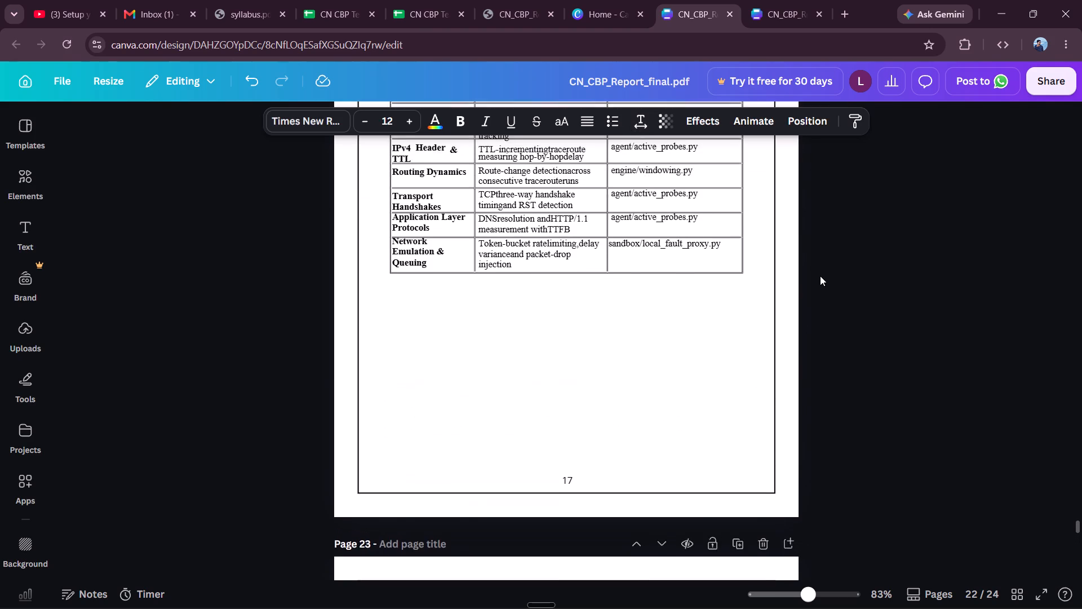
pyautogui.scroll(1, 820, 276)
pyautogui.scroll(-3, 820, 276)
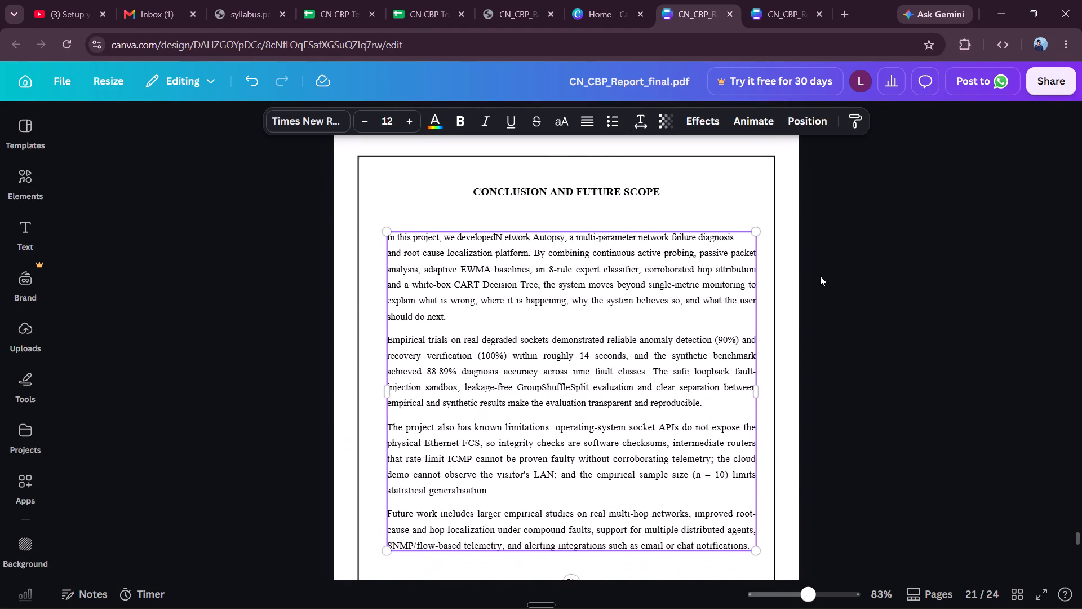
pyautogui.scroll(-5, 820, 276)
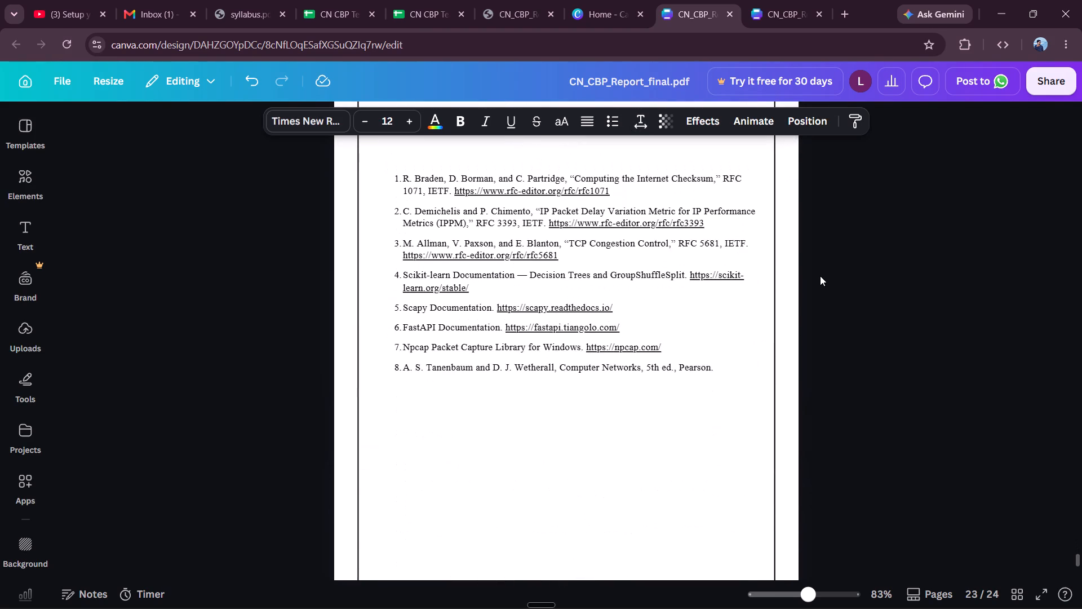
pyautogui.scroll(-1, 820, 276)
pyautogui.scroll(4, 820, 276)
pyautogui.click(816, 0)
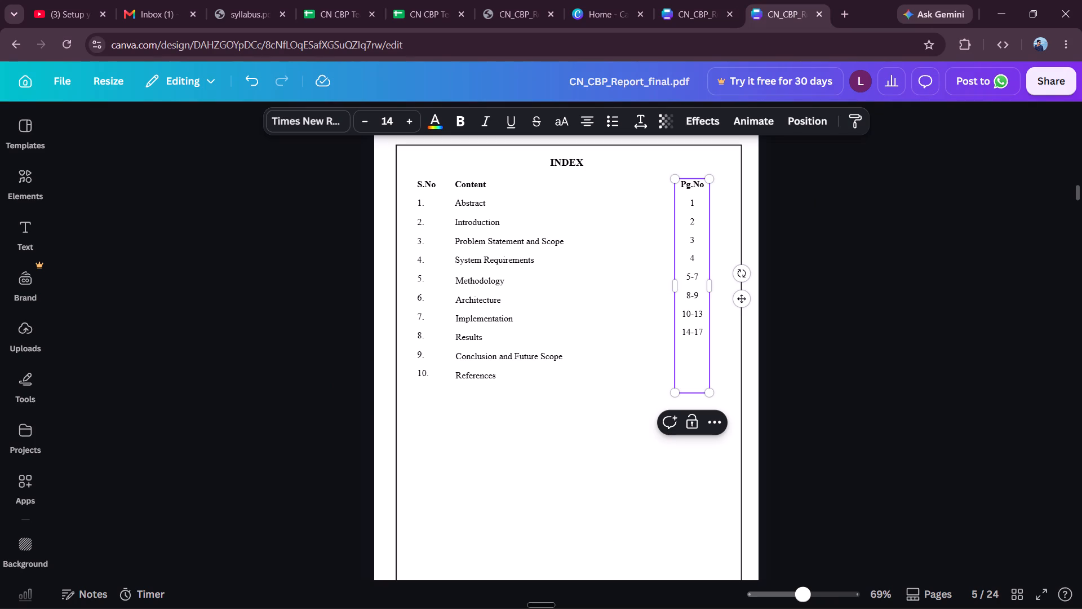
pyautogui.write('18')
# Change the footer page number on the References page to 19 in the other tab and widen its text box to fit one line.
pyautogui.click(681, 0)
pyautogui.scroll(-5, 691, 328)
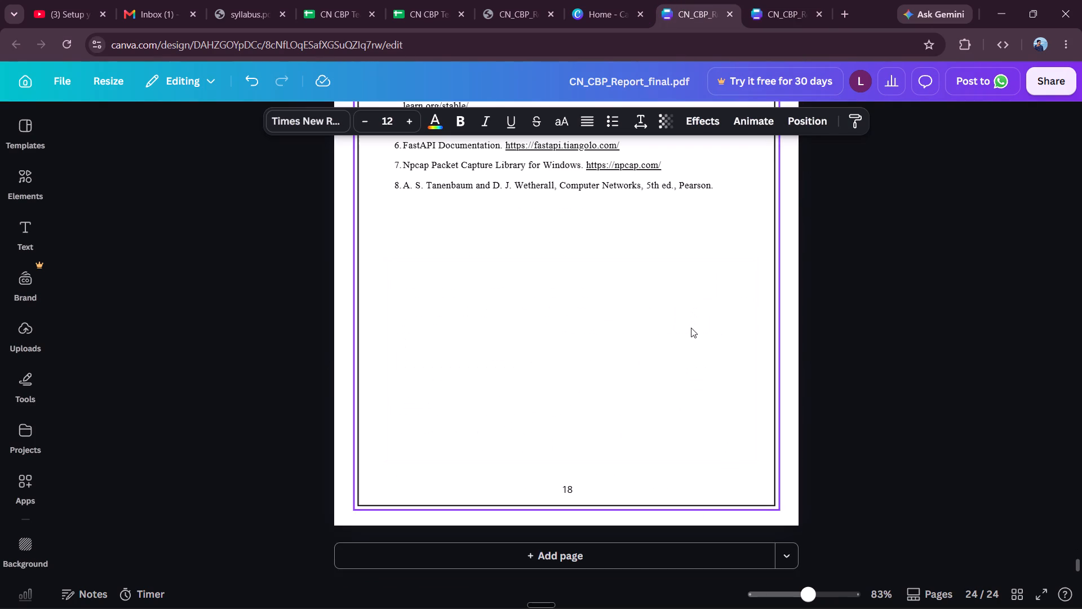
pyautogui.scroll(-1, 691, 328)
pyautogui.scroll(5, 691, 328)
pyautogui.scroll(-4, 691, 328)
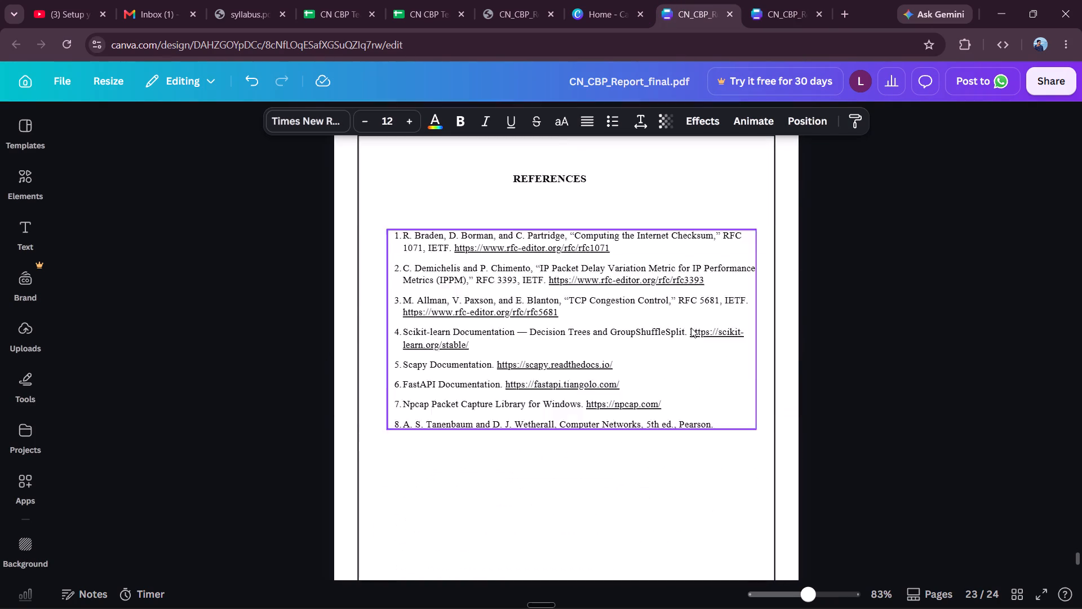
pyautogui.scroll(-3, 708, 271)
pyautogui.click(569, 480)
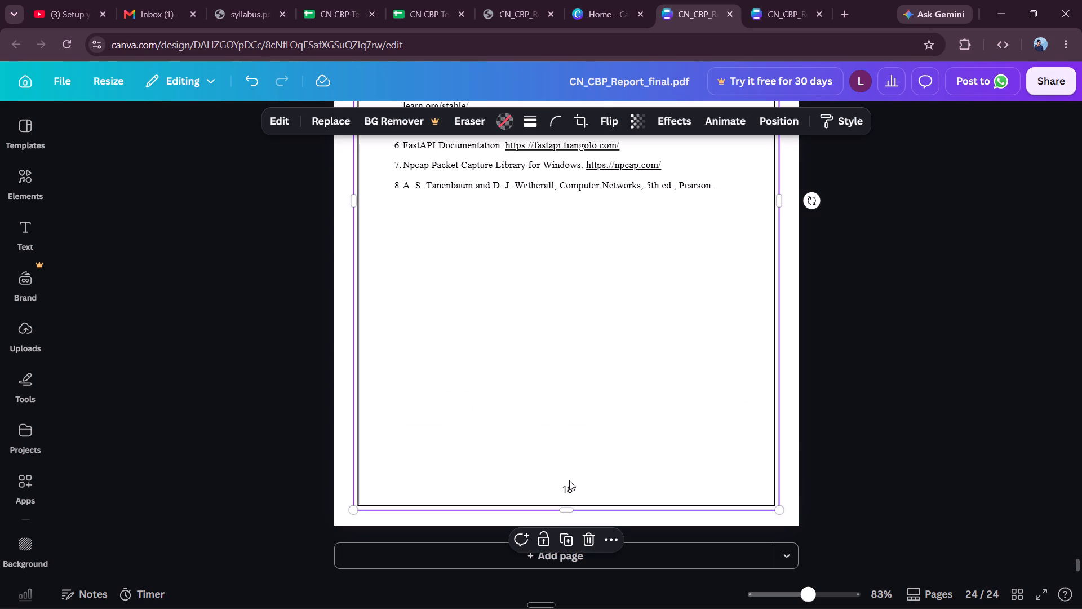
pyautogui.click(566, 487)
pyautogui.doubleClick(566, 487)
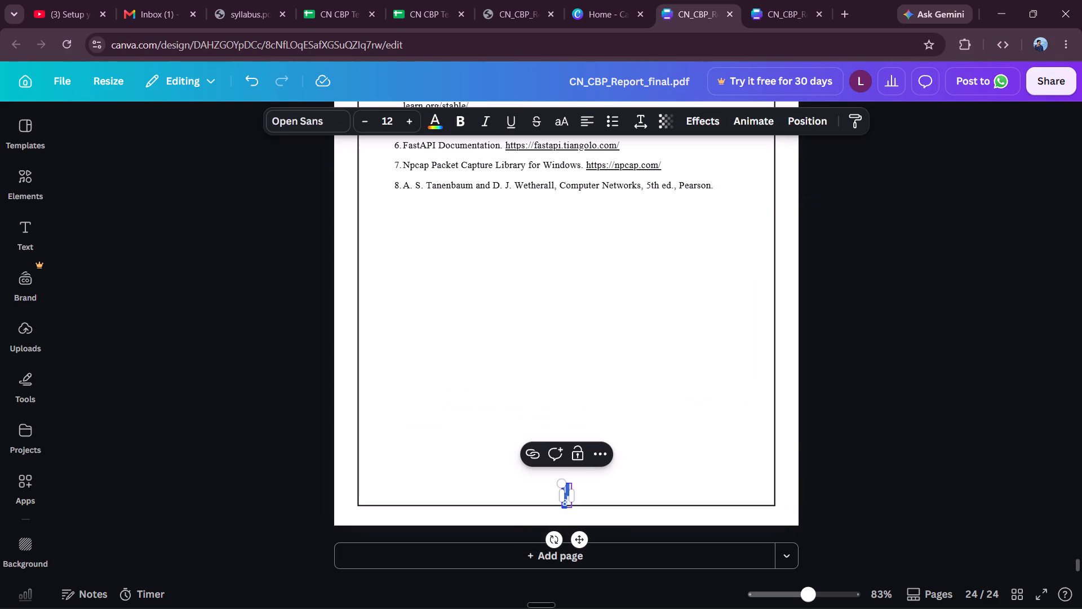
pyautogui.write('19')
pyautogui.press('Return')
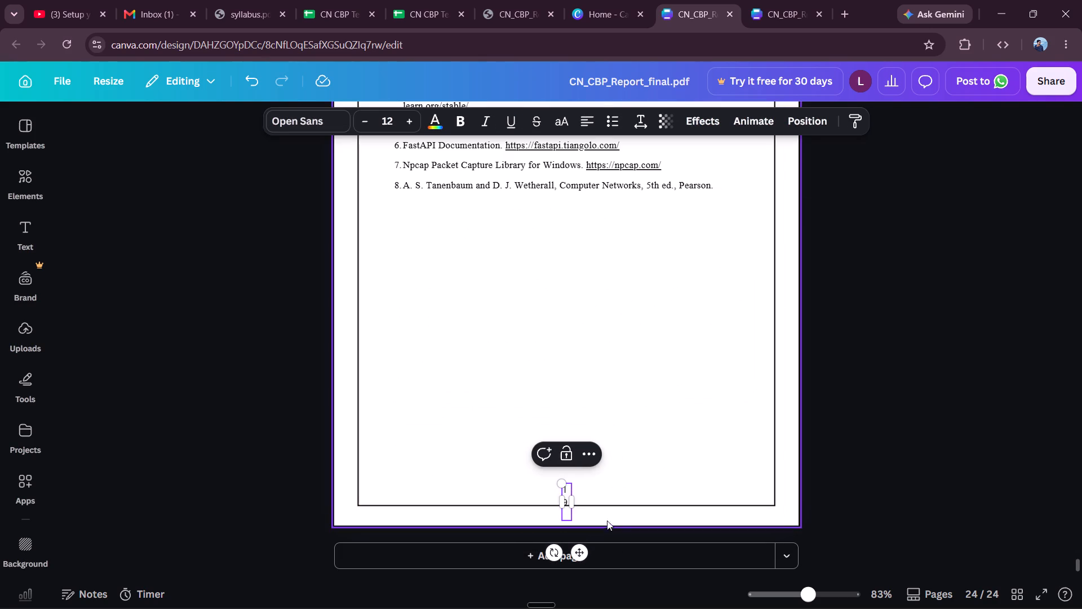
pyautogui.moveTo(574, 501); pyautogui.dragTo(602, 491)
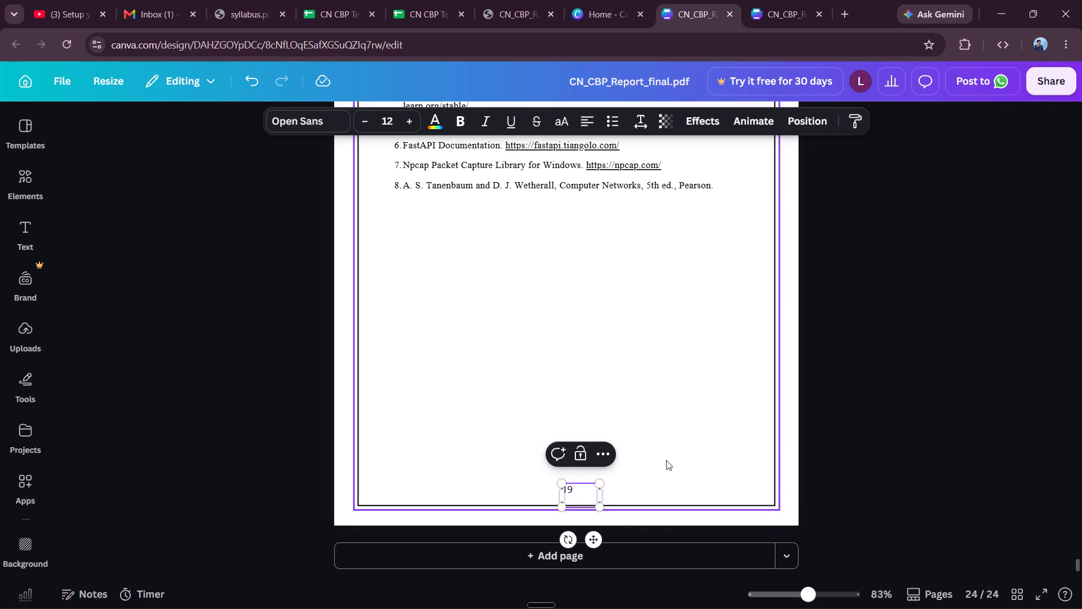
pyautogui.click(666, 460)
# Add 19 as the References page number on a new line of the index's Pg.No column.
pyautogui.click(782, 0)
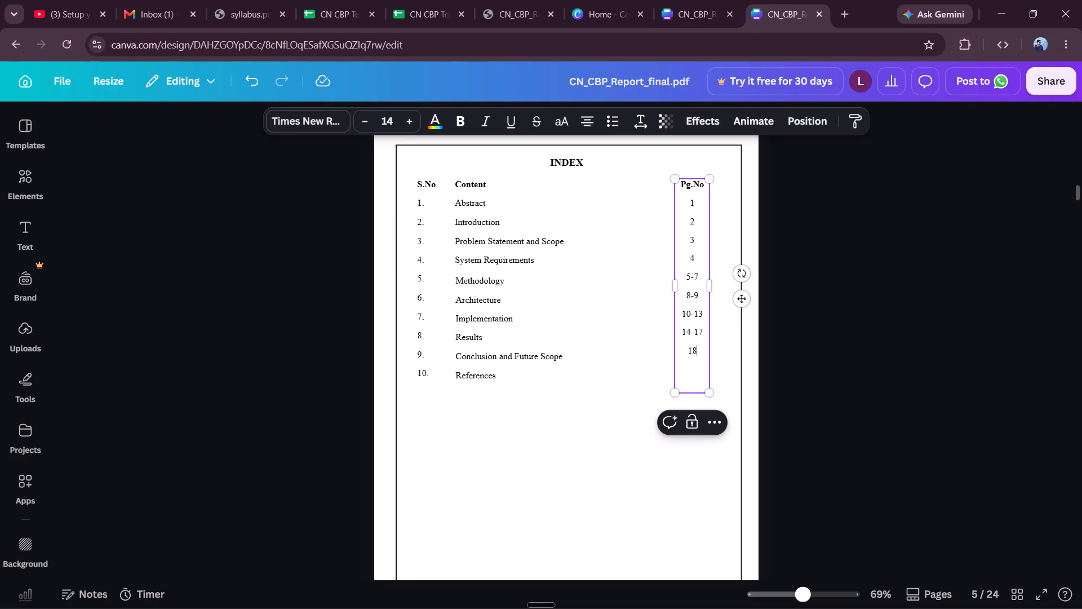
pyautogui.press('Return')
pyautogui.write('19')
pyautogui.click(812, 373)
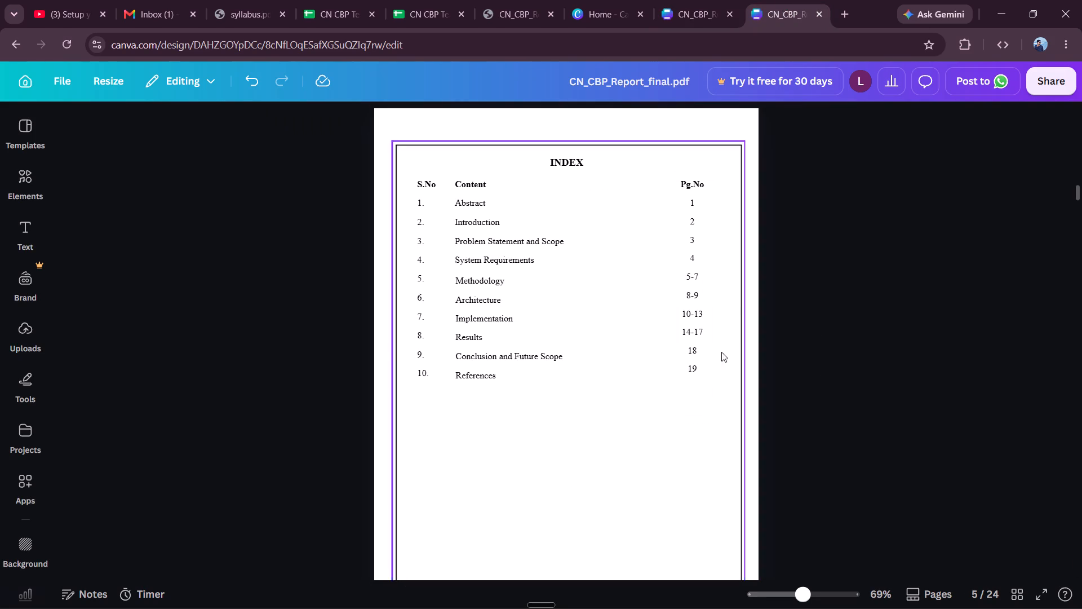
# Enlarge the index's Pg.No text box to about 2 wide by 13.2 high so its rows line up with the section titles.
pyautogui.click(688, 363)
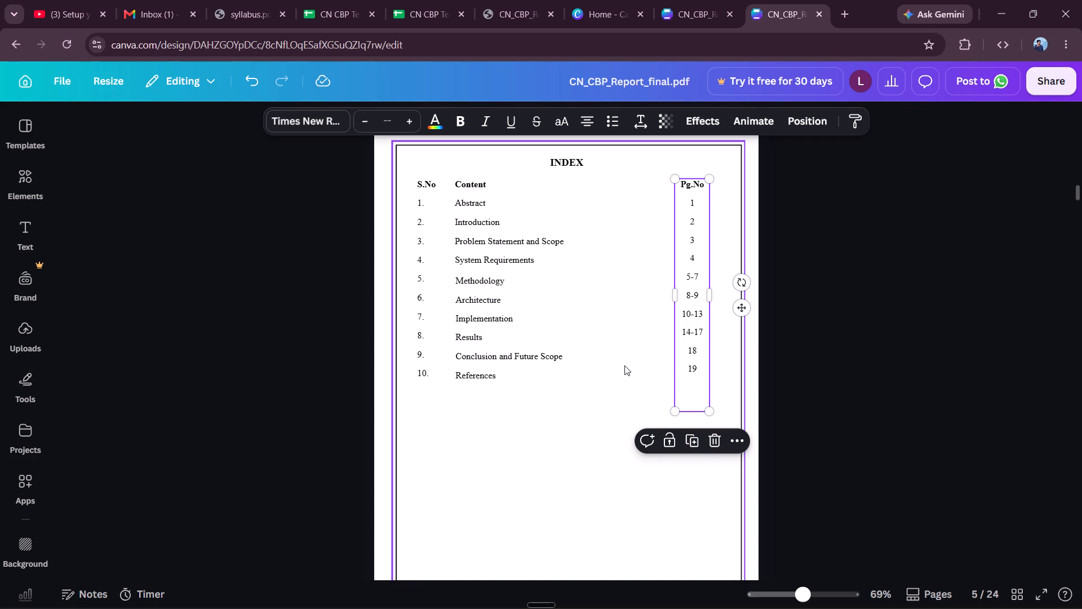
pyautogui.moveTo(708, 410); pyautogui.dragTo(708, 414)
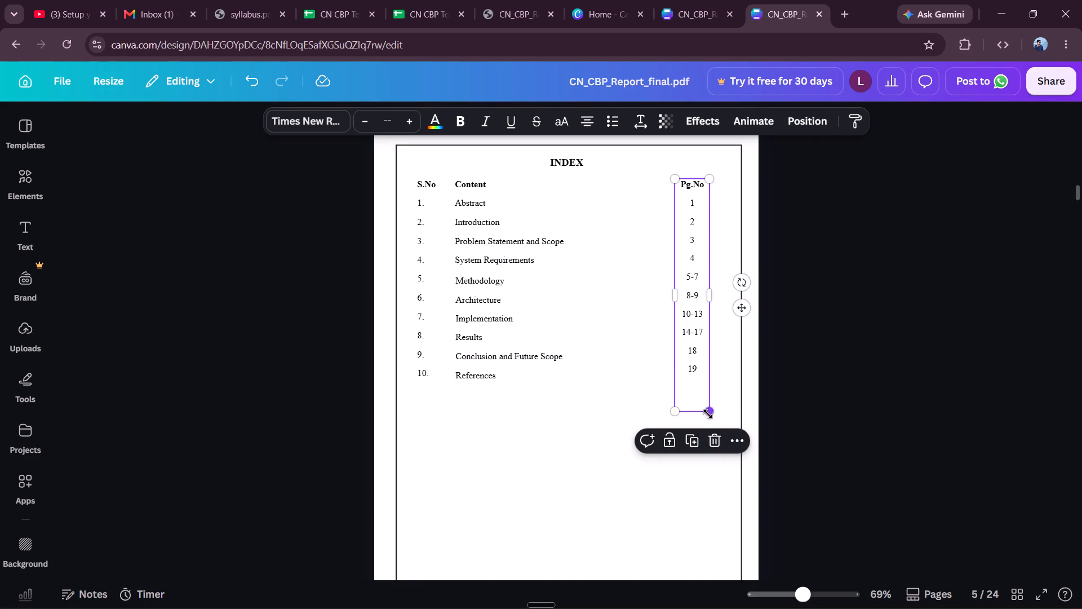
pyautogui.moveTo(708, 414); pyautogui.dragTo(709, 421)
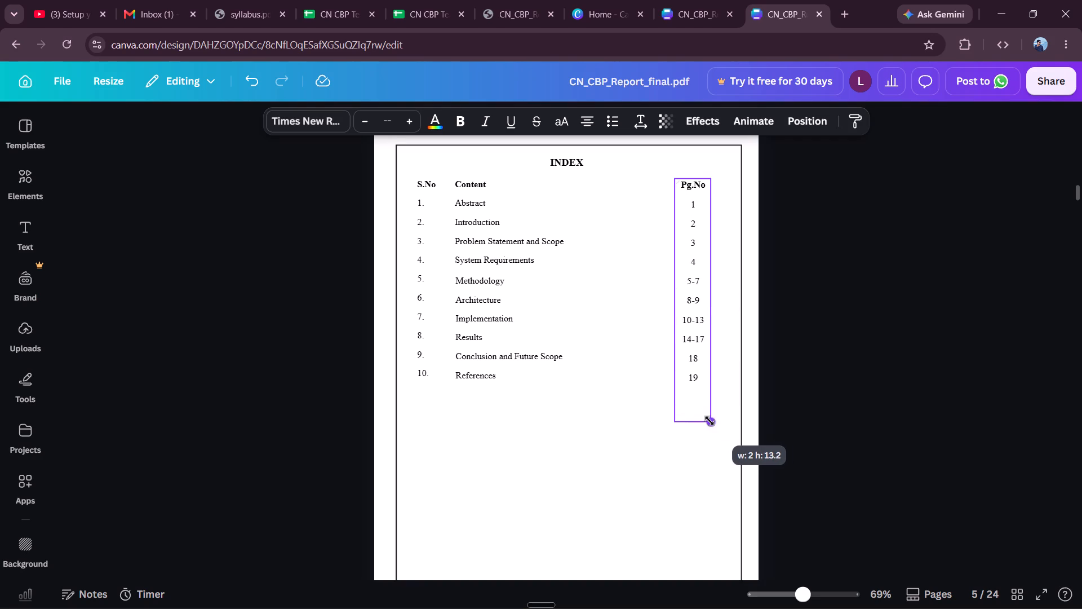
pyautogui.click(861, 339)
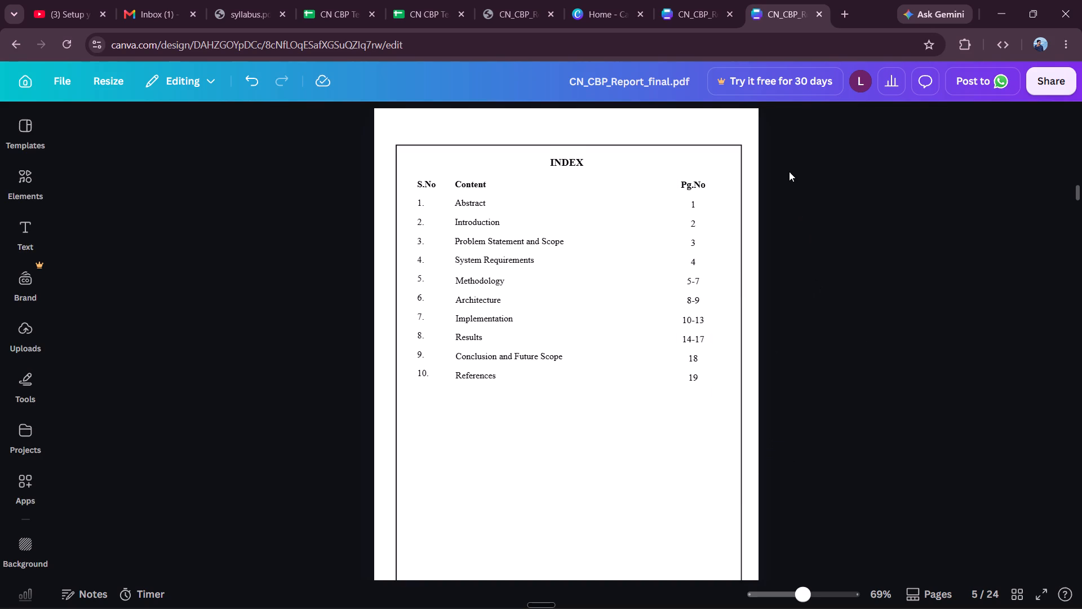
# Download all pages of the report as a PDF with the Digital preset.
pyautogui.scroll(-2, 789, 171)
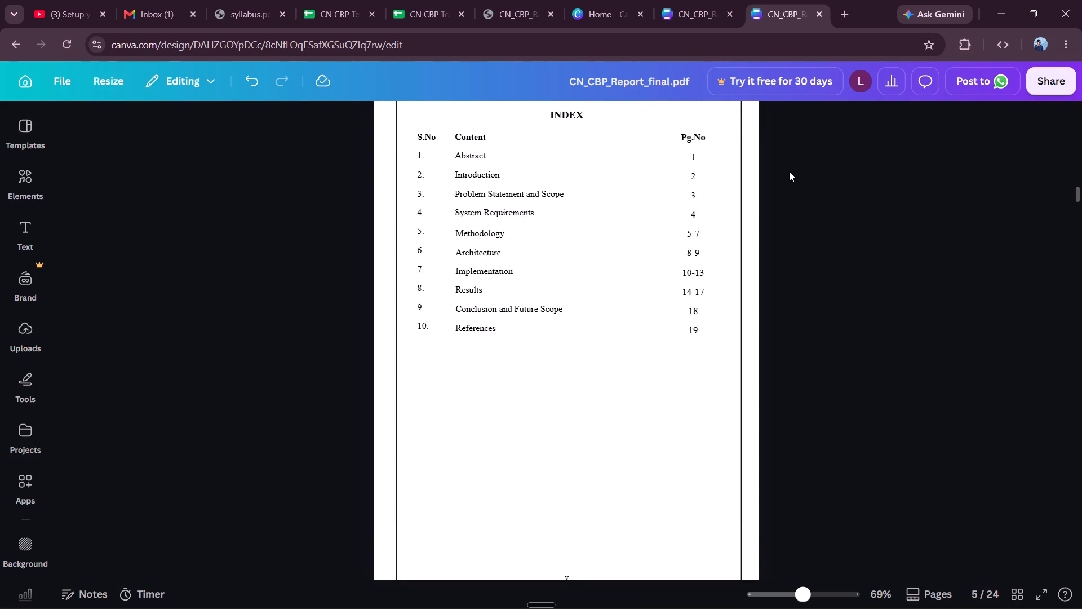
pyautogui.scroll(-2, 789, 171)
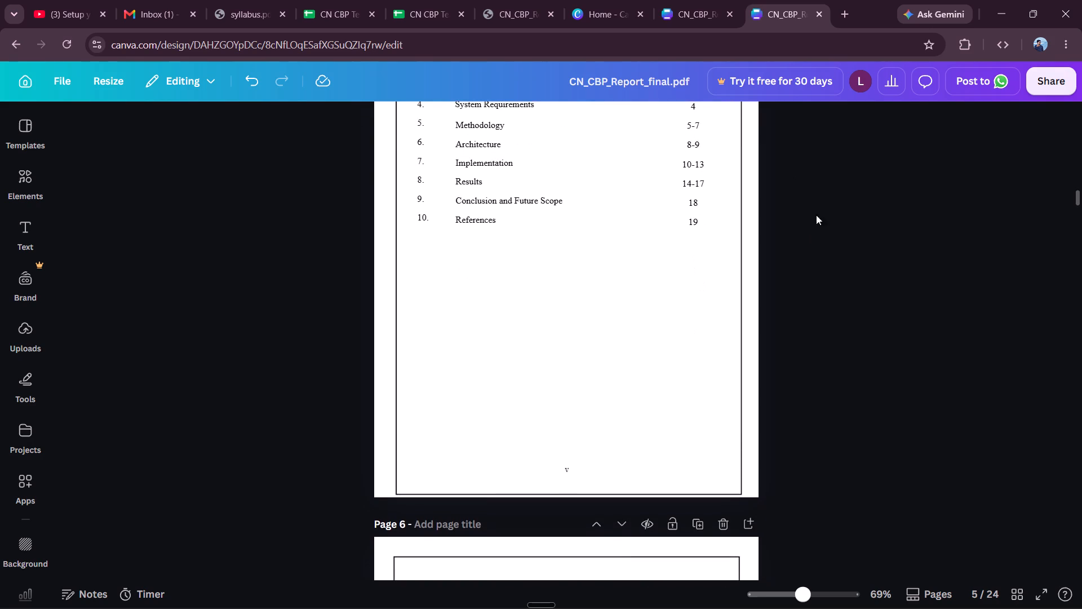
pyautogui.scroll(-2, 824, 280)
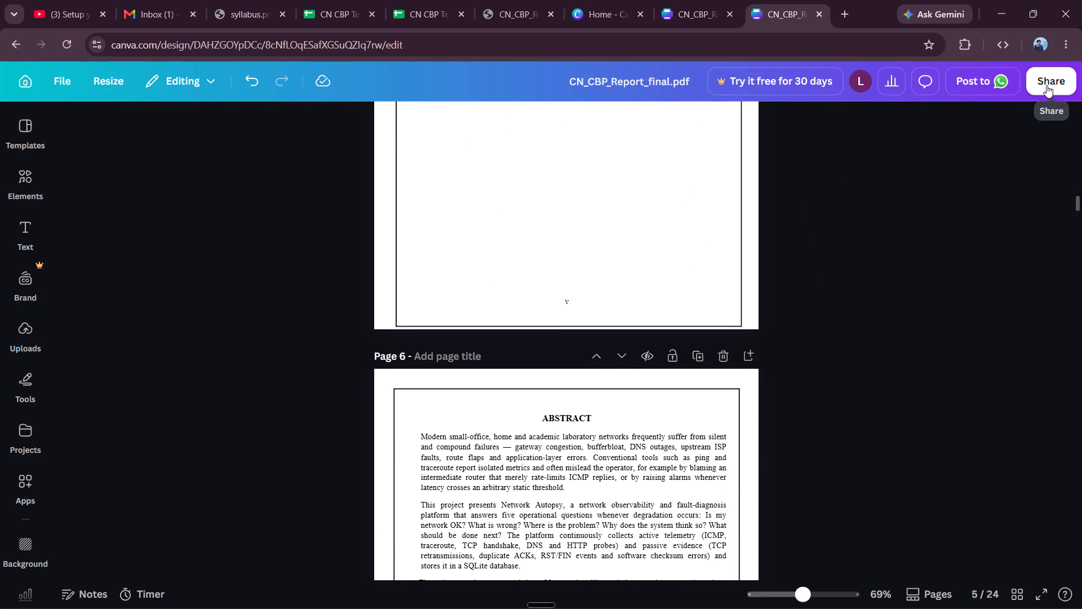
pyautogui.click(1046, 85)
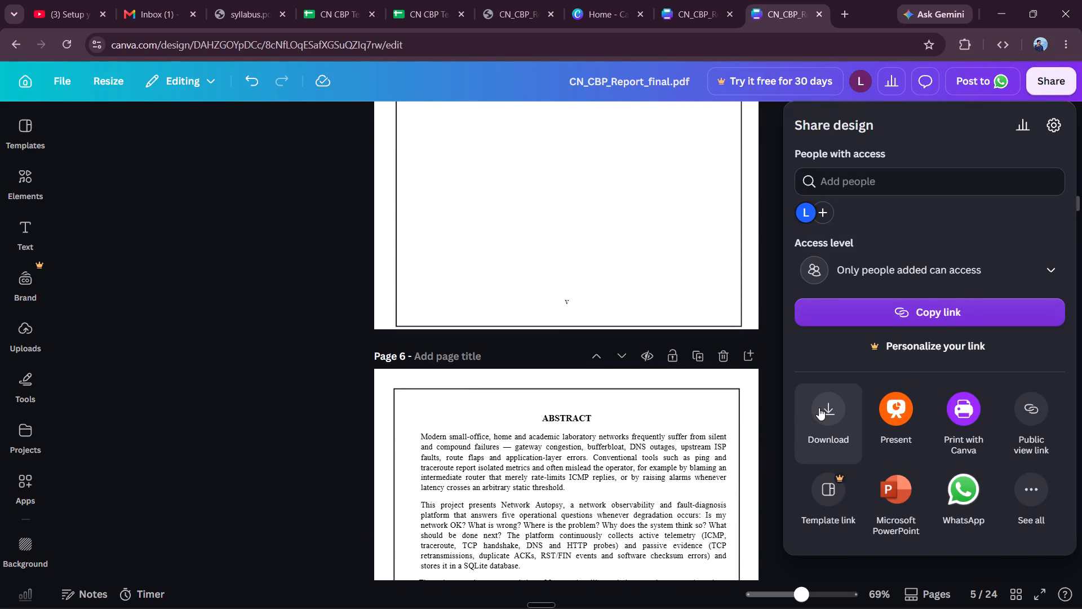
pyautogui.click(819, 408)
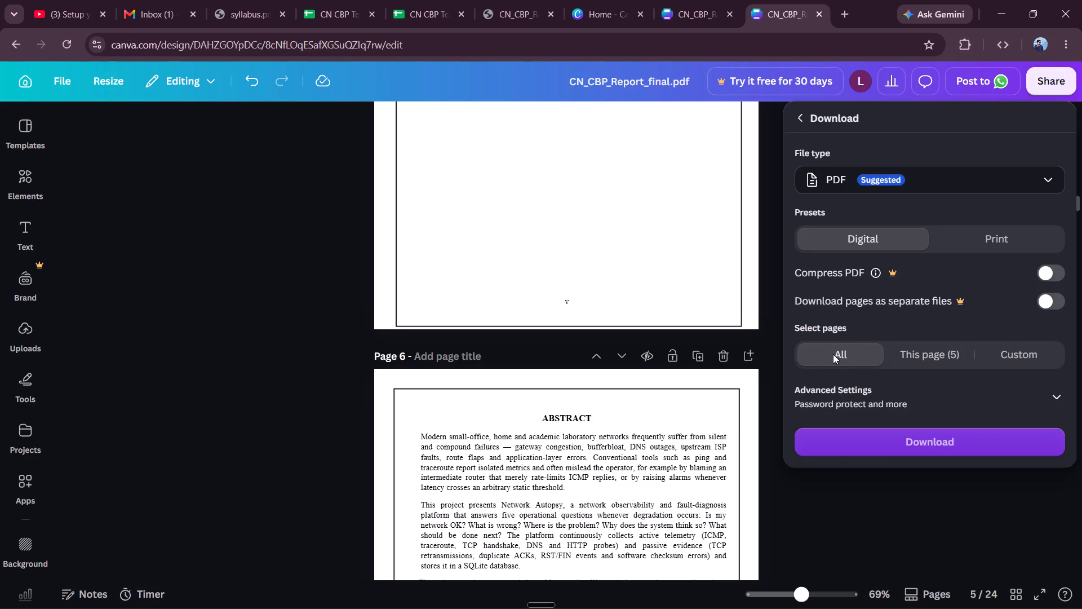
pyautogui.scroll(1, 881, 270)
pyautogui.click(900, 437)
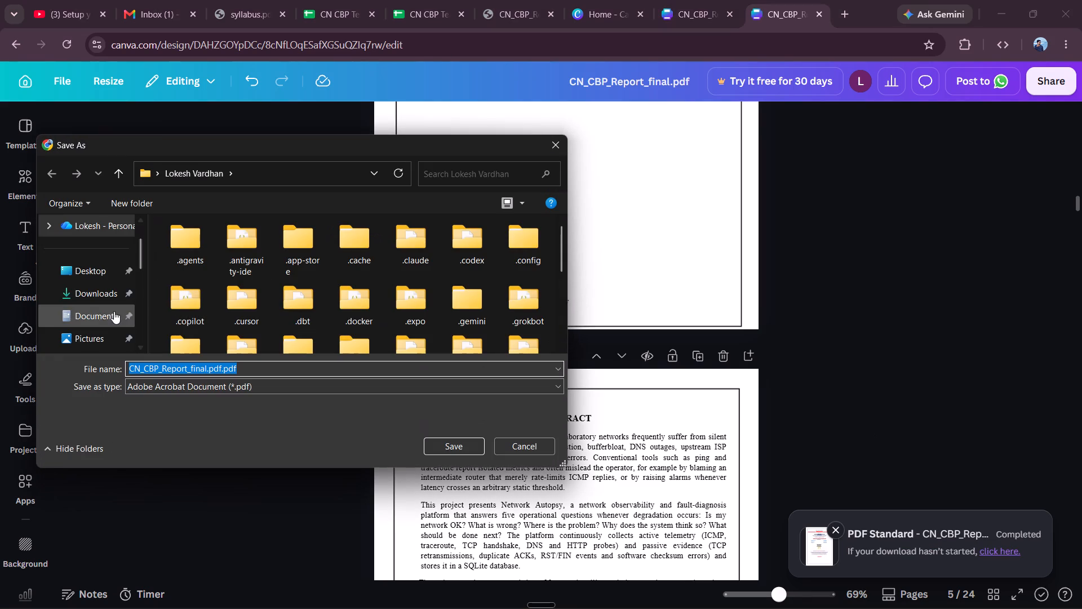
# Save the downloaded PDF in the Downloads folder under the name CN_REPORT.
pyautogui.click(96, 299)
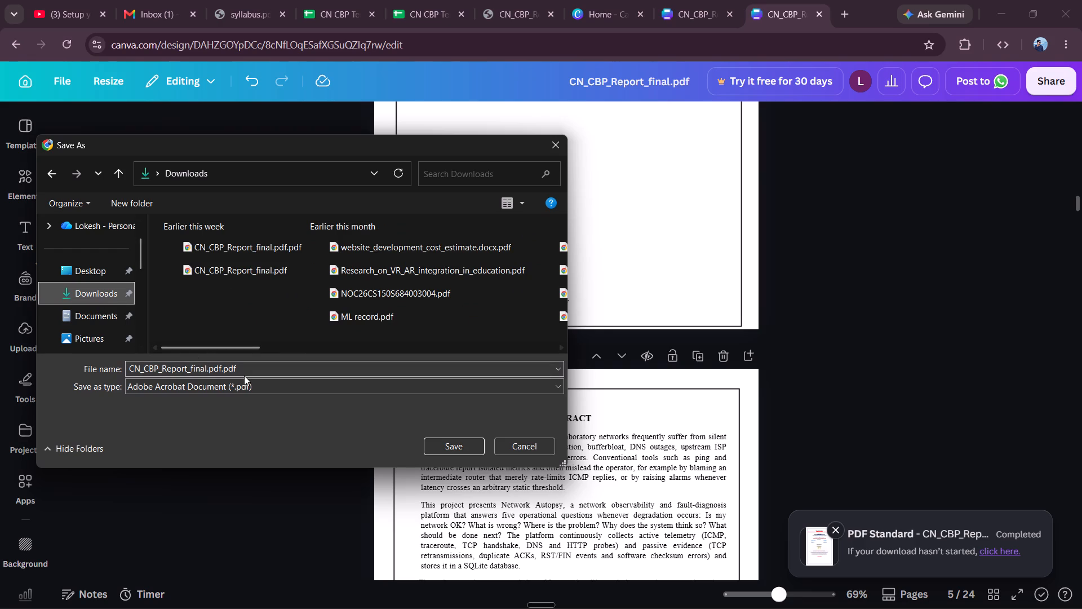
pyautogui.tripleClick(287, 370)
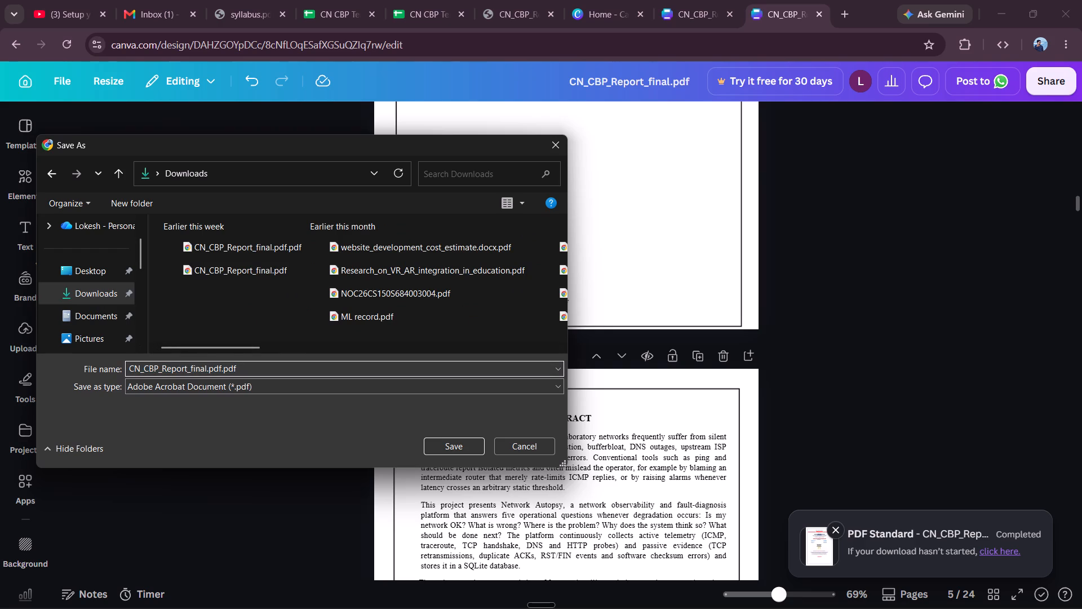
pyautogui.hotkey('ctrl', 'a')
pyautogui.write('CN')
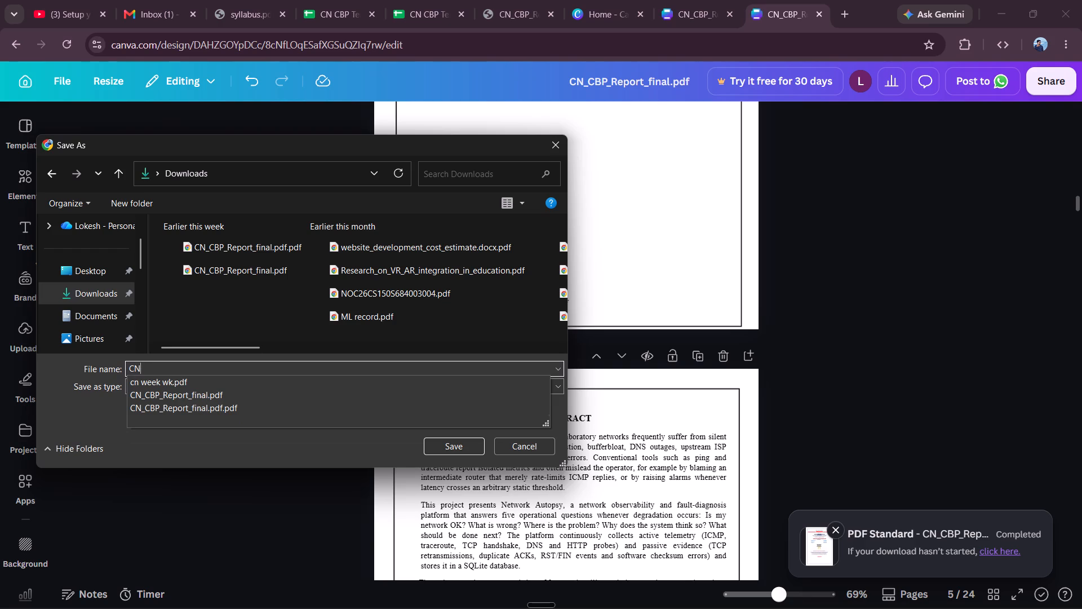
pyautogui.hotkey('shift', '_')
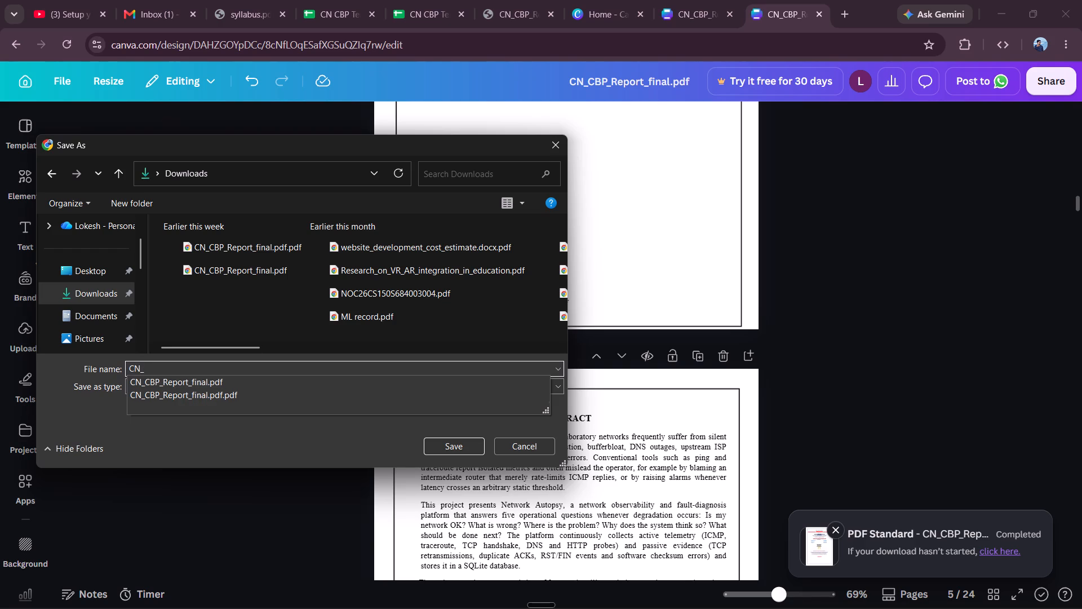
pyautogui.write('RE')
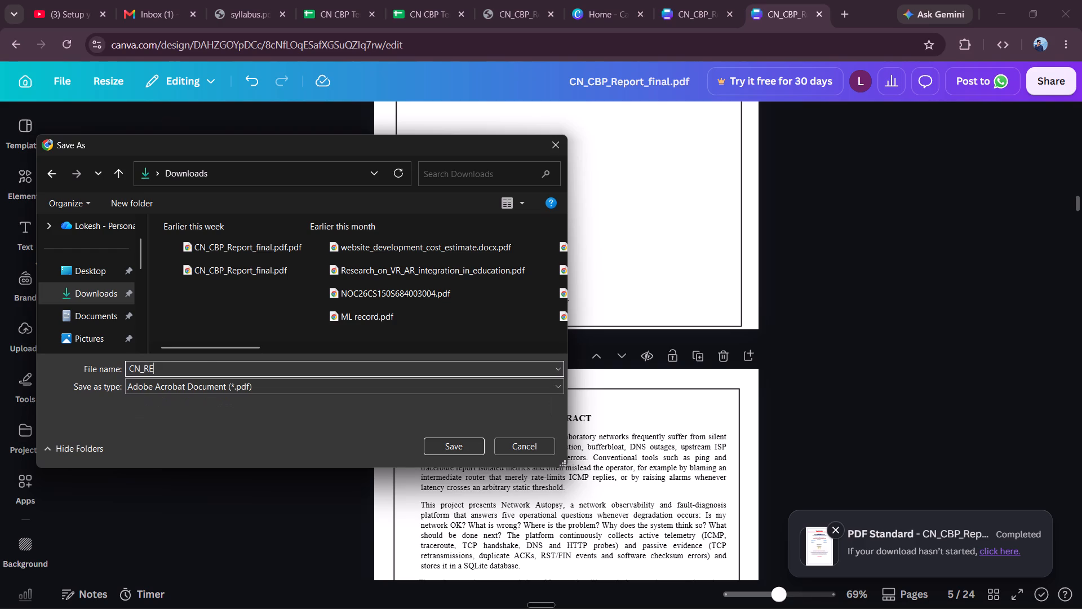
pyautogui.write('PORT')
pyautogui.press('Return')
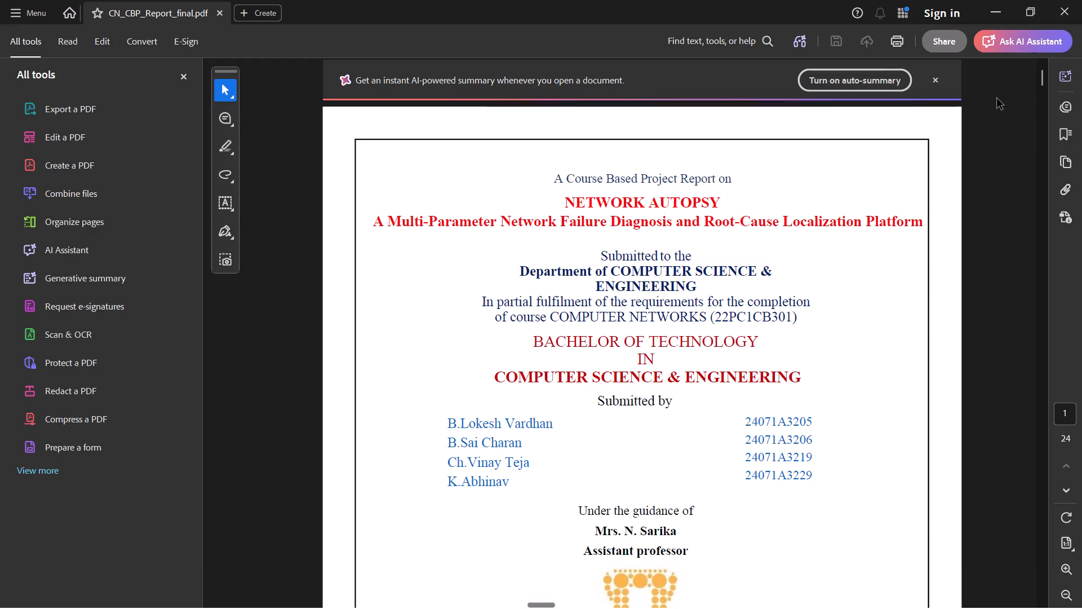
# Review CN_CBP_Report_final.pdf in Adobe Acrobat from the cover through the References page, and close it.
pyautogui.scroll(-6, 839, 251)
pyautogui.scroll(3, 839, 251)
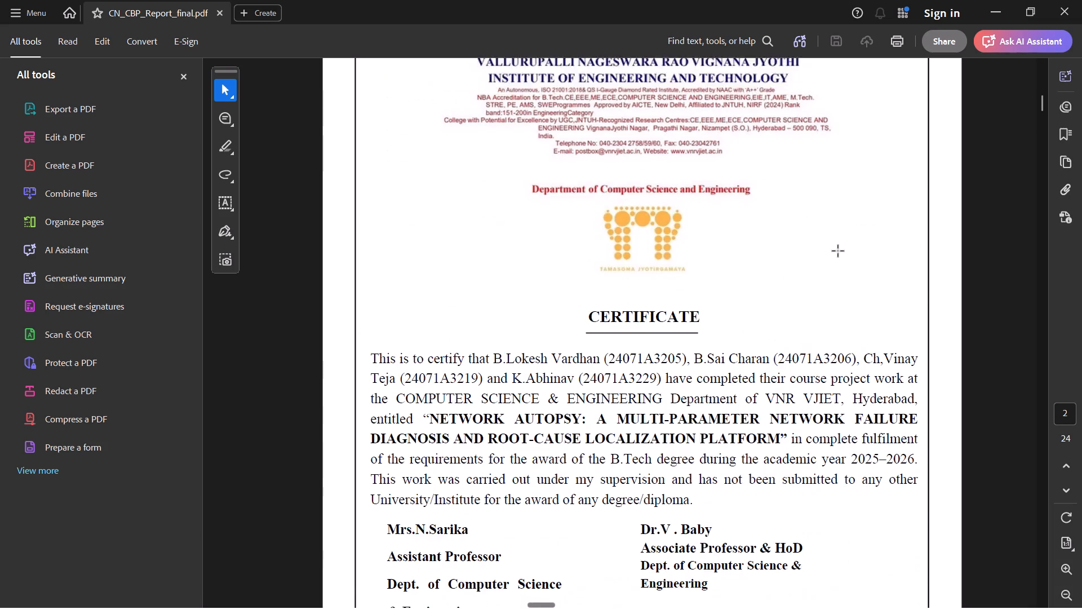
pyautogui.scroll(-1, 839, 251)
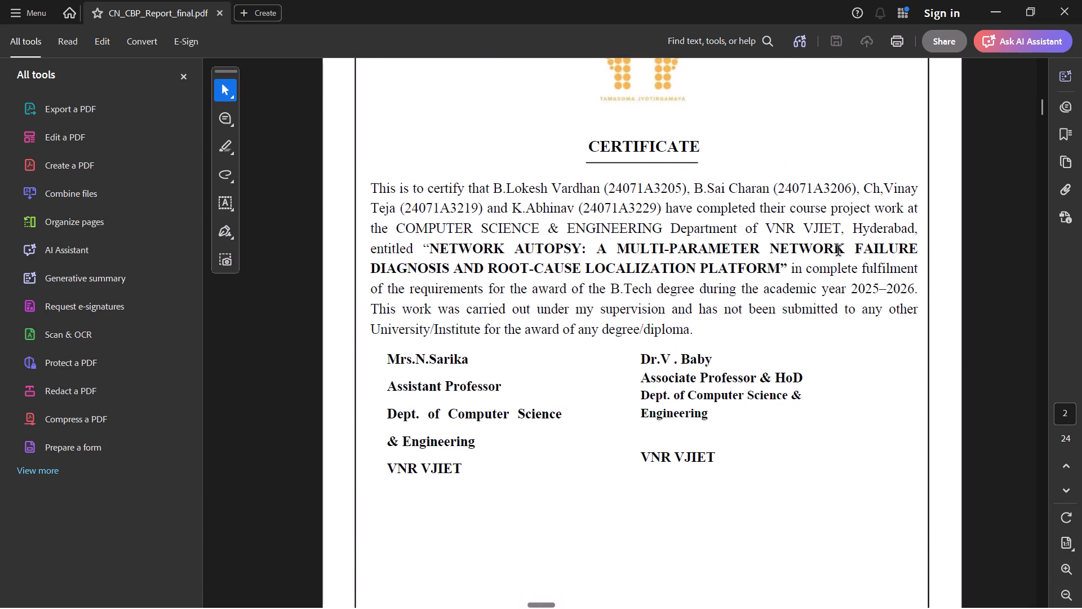
pyautogui.scroll(-4, 839, 251)
pyautogui.scroll(16, 839, 251)
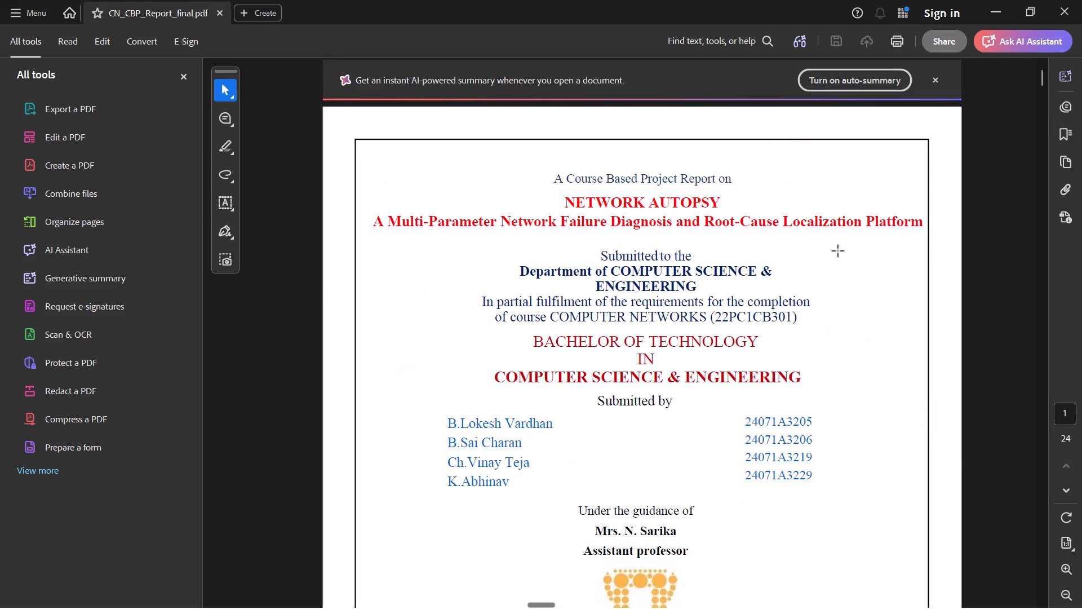
pyautogui.scroll(-2, 839, 251)
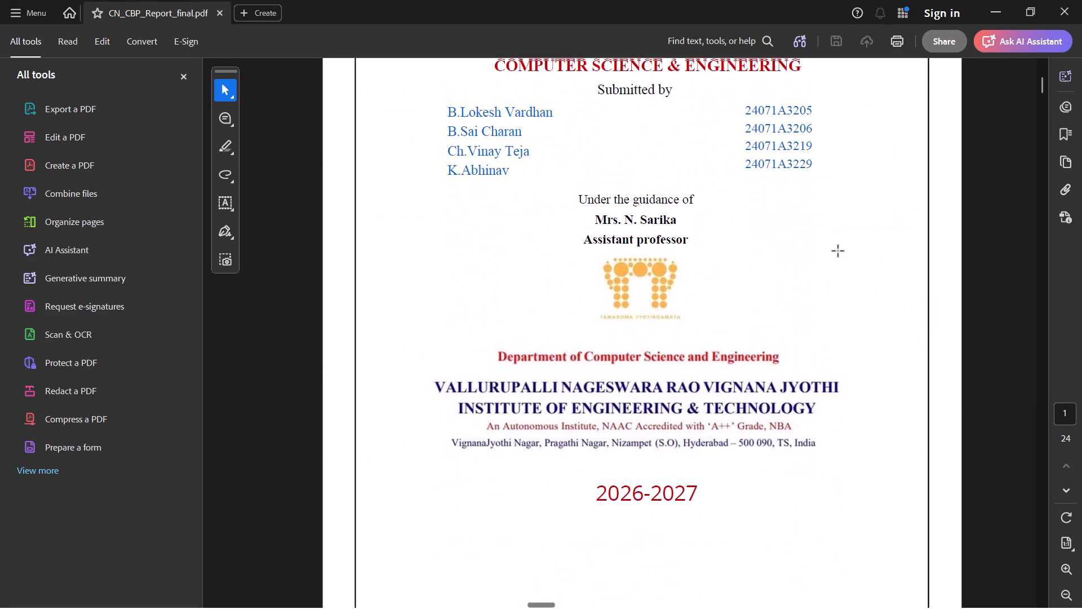
pyautogui.scroll(-6, 839, 251)
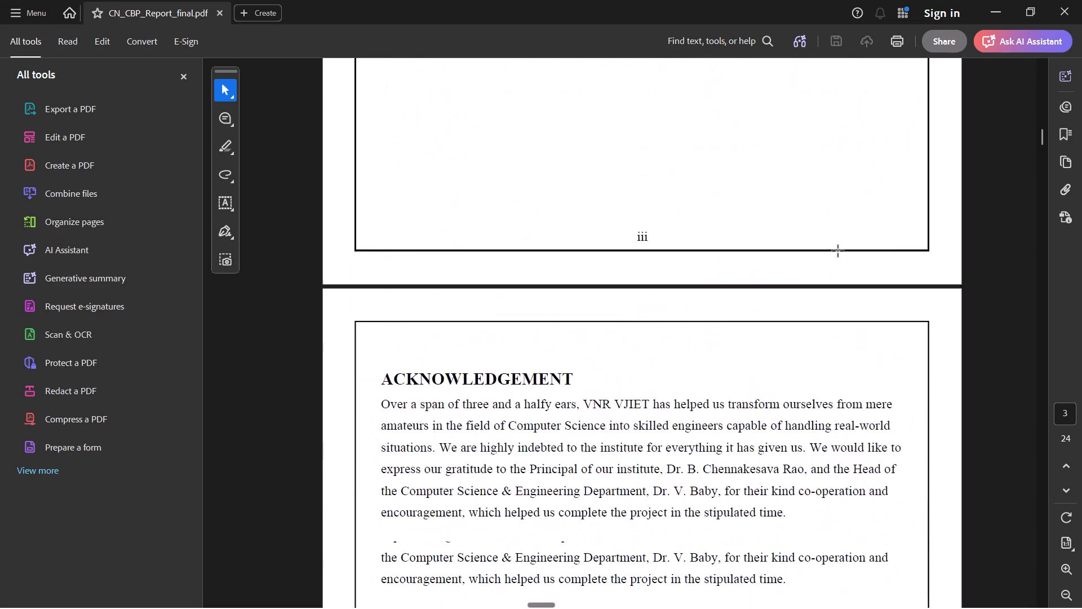
pyautogui.scroll(-4, 839, 251)
pyautogui.scroll(1, 839, 251)
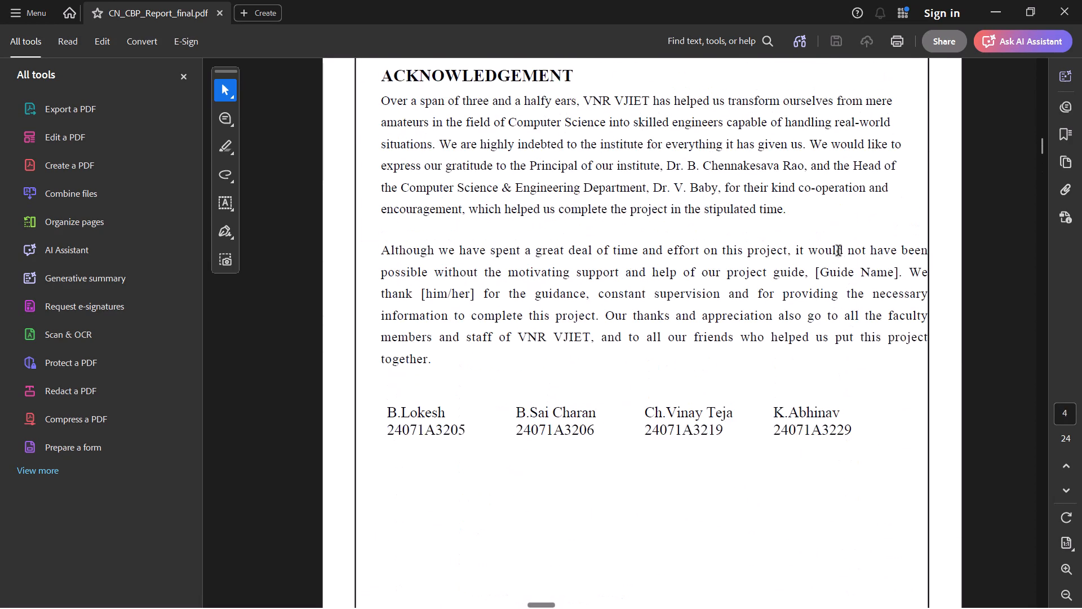
pyautogui.scroll(-4, 839, 251)
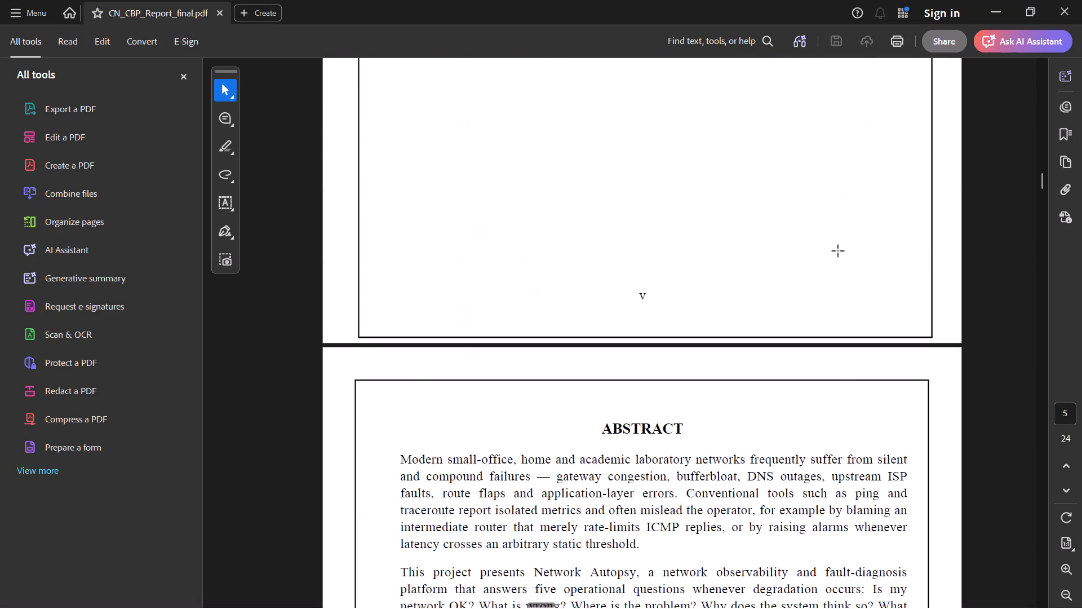
pyautogui.scroll(-4, 839, 251)
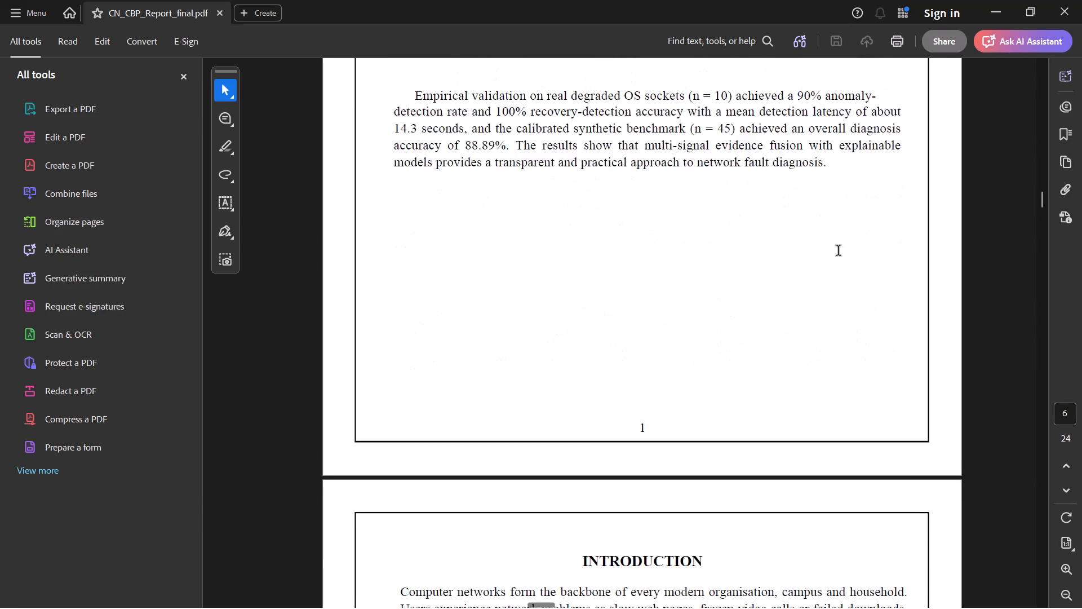
pyautogui.scroll(-8, 839, 251)
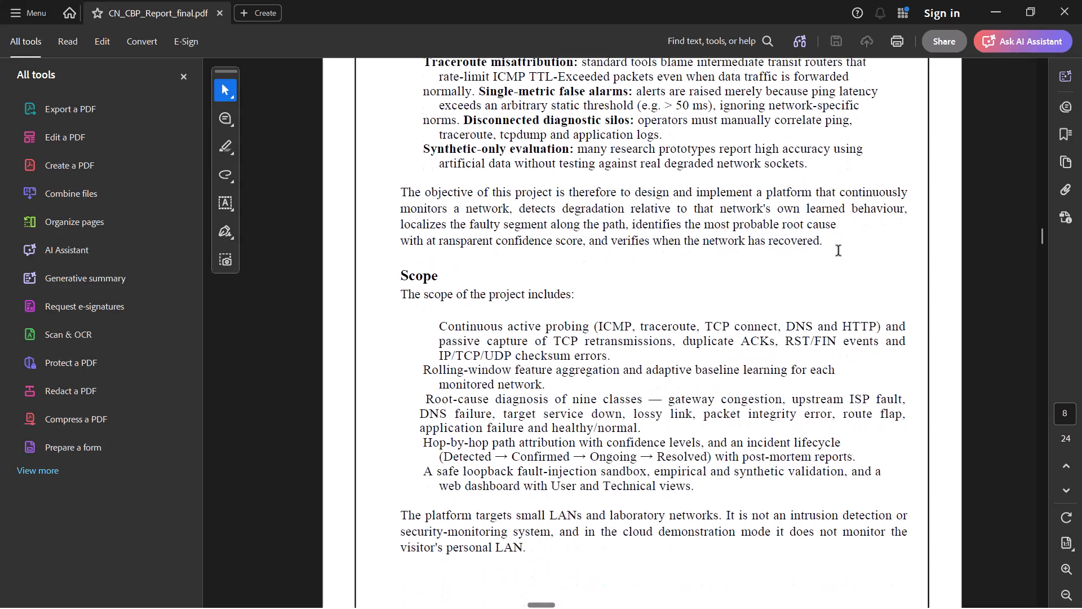
pyautogui.scroll(-6, 839, 251)
pyautogui.scroll(1, 839, 251)
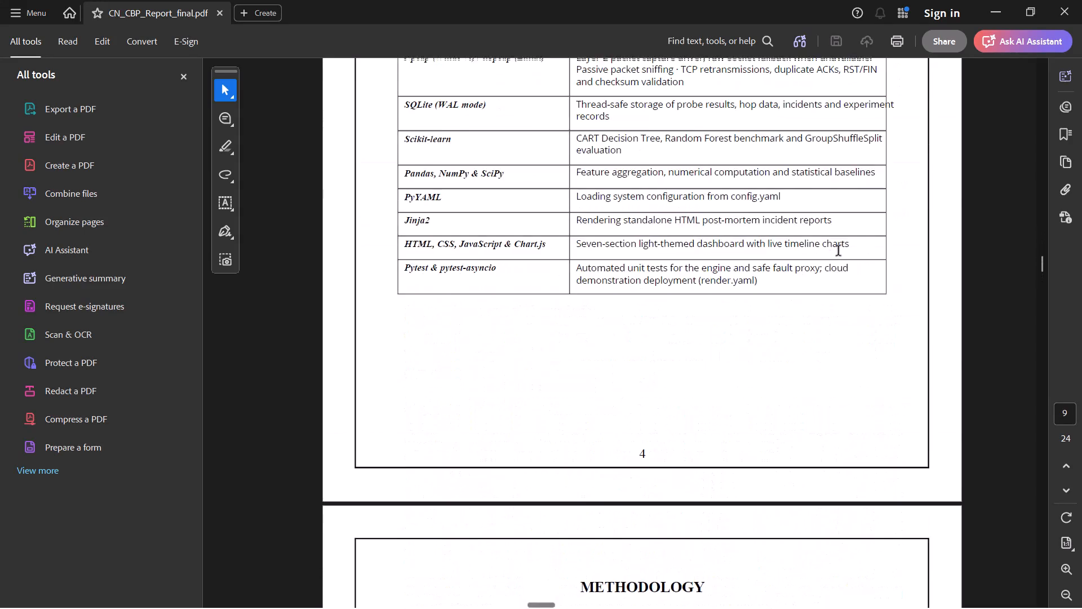
pyautogui.scroll(-6, 839, 251)
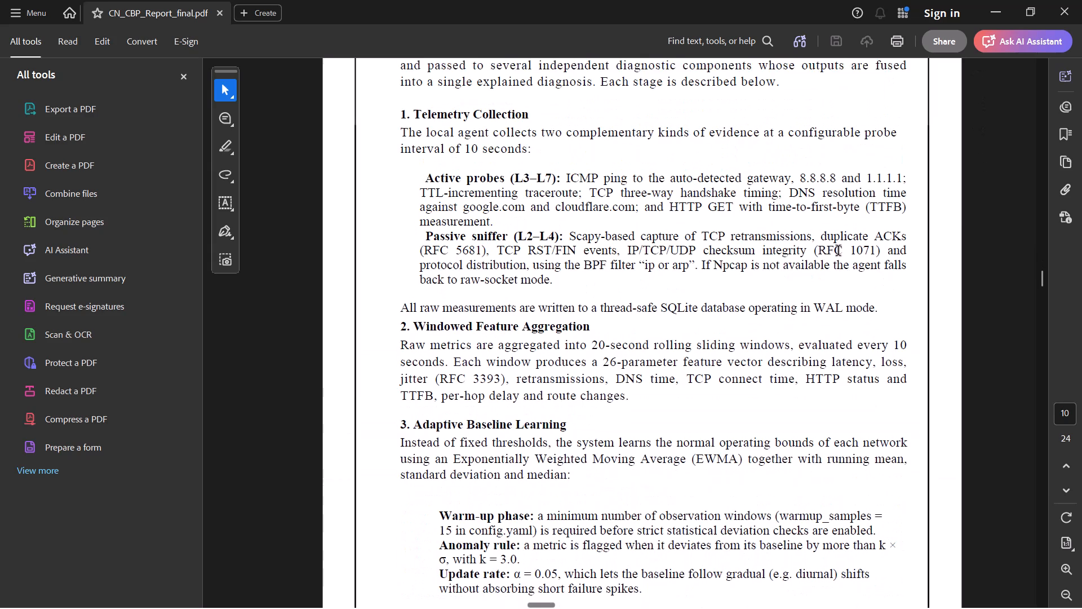
pyautogui.scroll(-20, 839, 251)
pyautogui.scroll(-20, 839, 251)
pyautogui.scroll(-20, 839, 251)
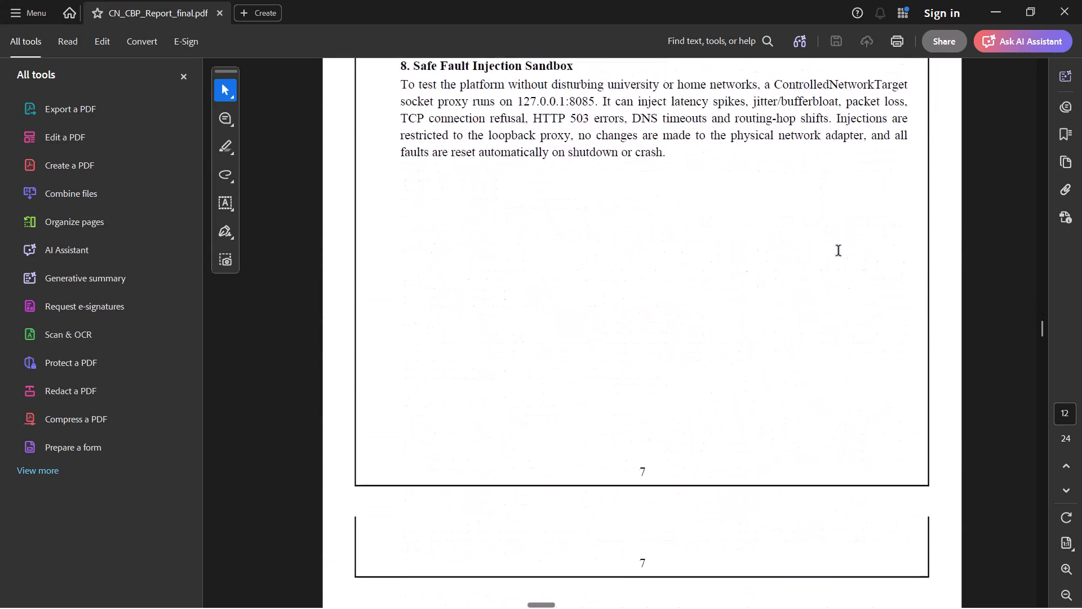
pyautogui.scroll(-20, 839, 251)
pyautogui.scroll(-20, 839, 251)
pyautogui.scroll(-20, 839, 251)
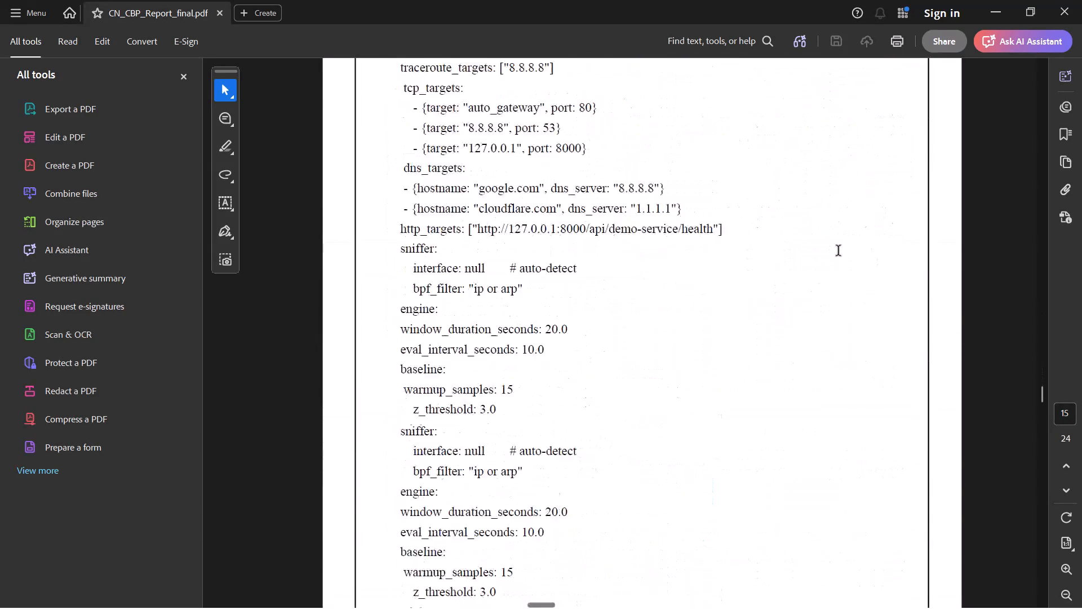
pyautogui.scroll(-20, 839, 251)
pyautogui.scroll(-20, 839, 251)
pyautogui.scroll(-20, 839, 251)
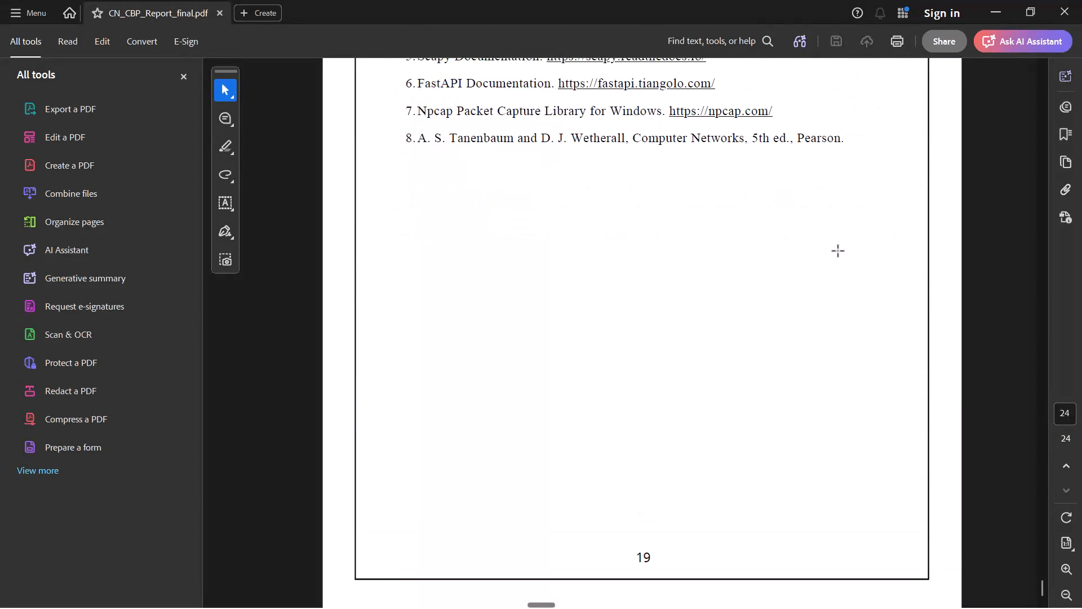
pyautogui.scroll(1, 839, 251)
pyautogui.click(1081, 0)
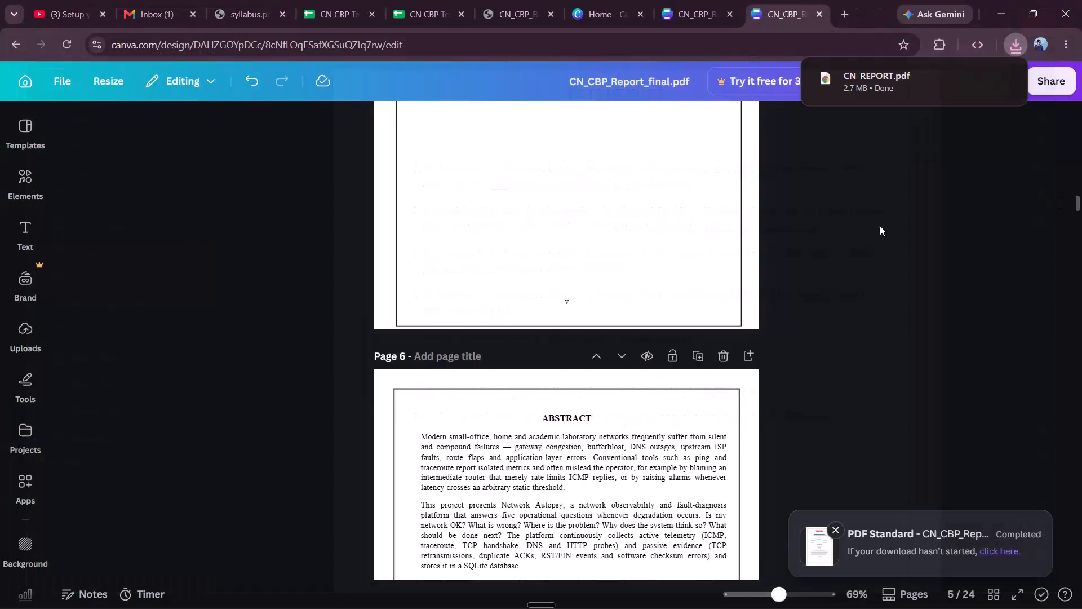
# Check which file types are offered for downloading the report design, and dismiss the download options.
pyautogui.click(1049, 91)
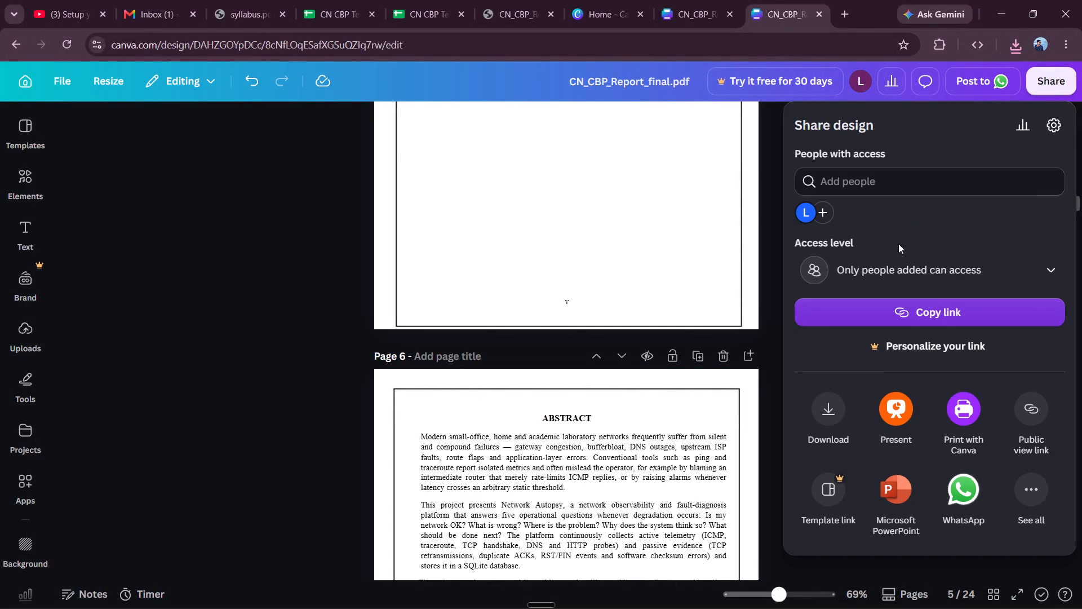
pyautogui.click(830, 405)
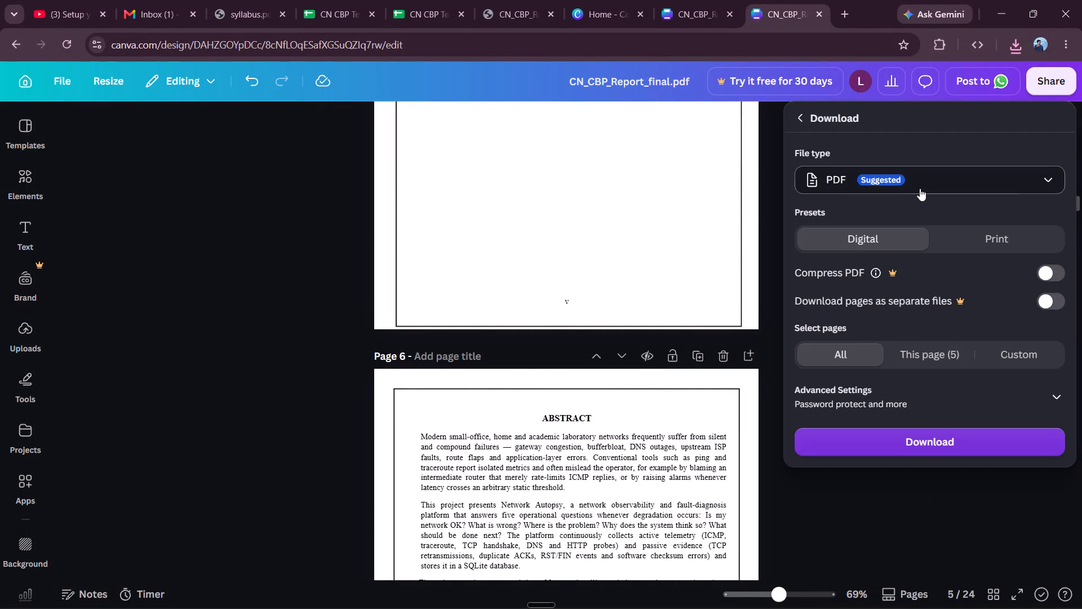
pyautogui.click(921, 188)
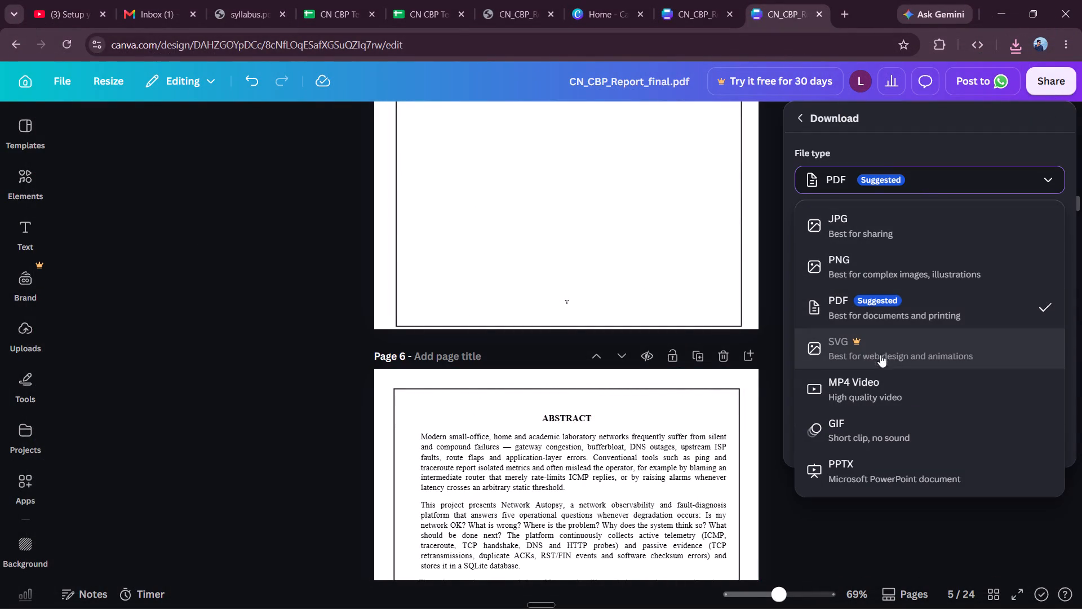
pyautogui.scroll(-1, 877, 391)
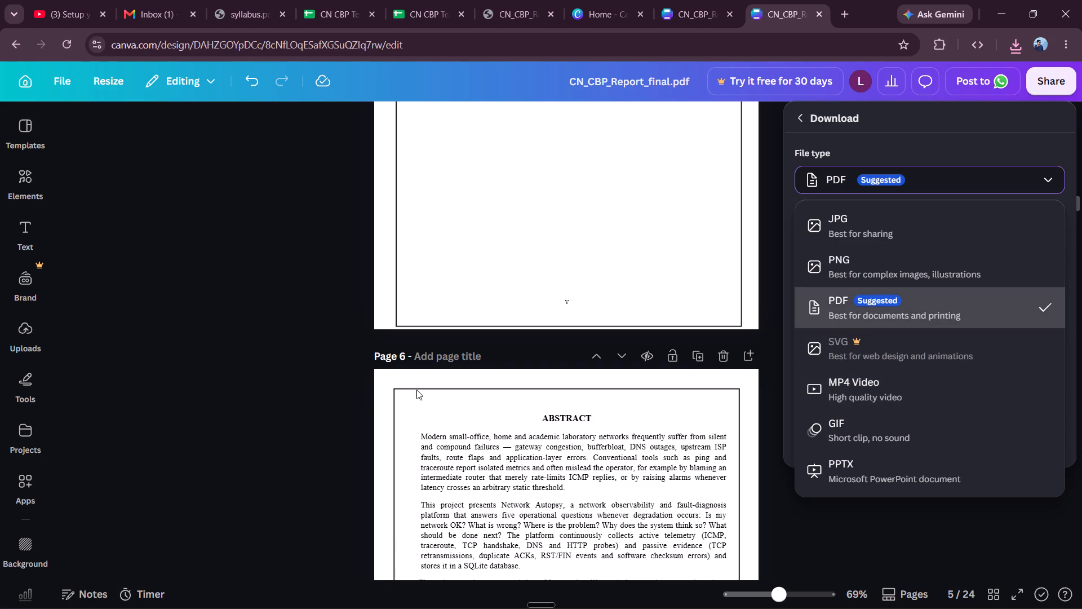
pyautogui.click(335, 386)
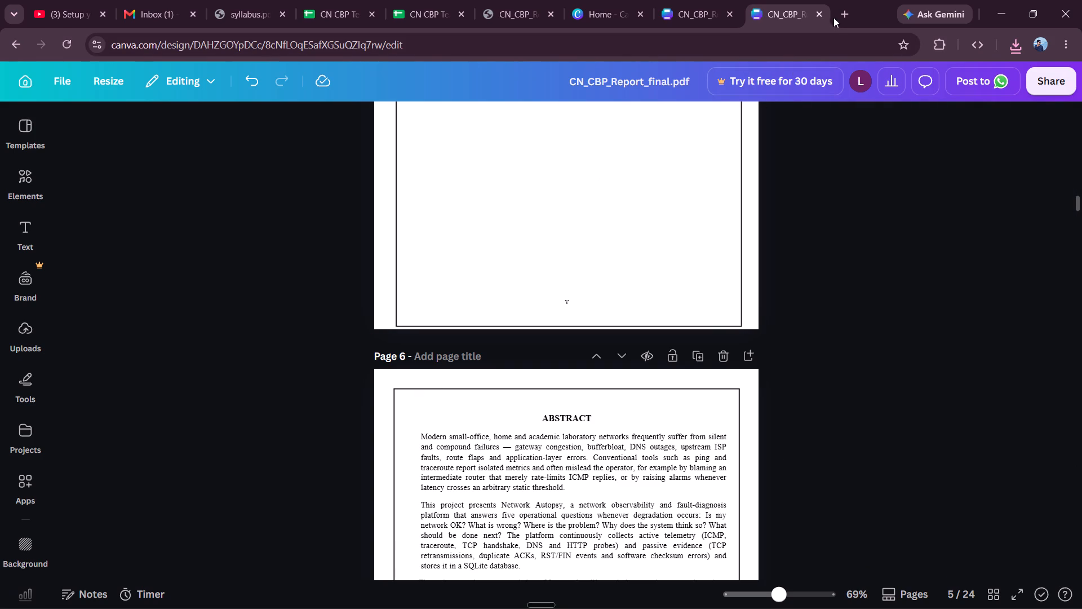
# Search the web for "pdf to word" in a new tab and open iLovePDF's online converter.
pyautogui.click(841, 14)
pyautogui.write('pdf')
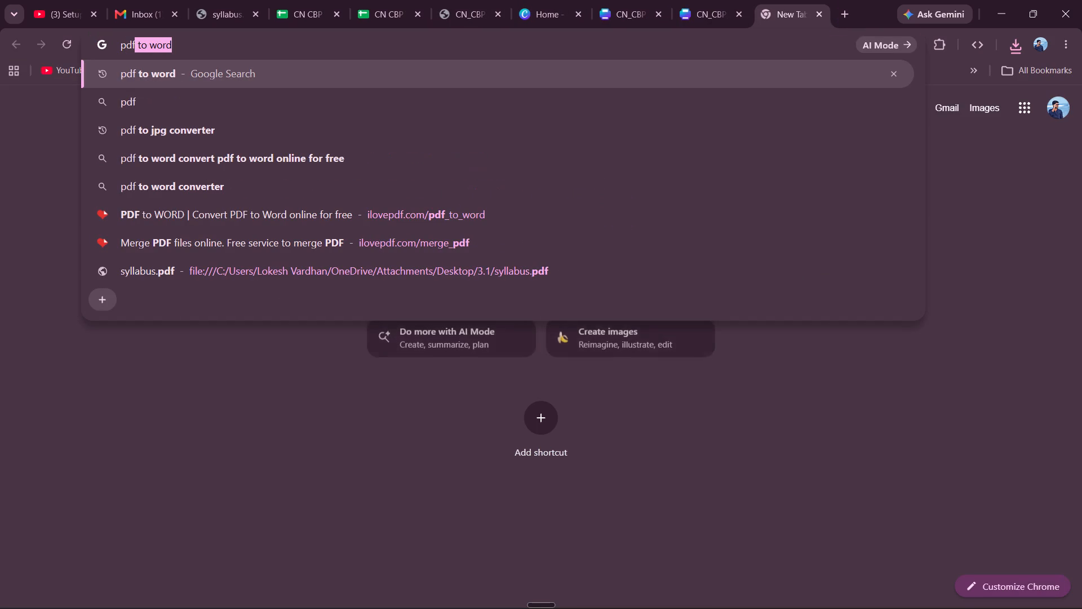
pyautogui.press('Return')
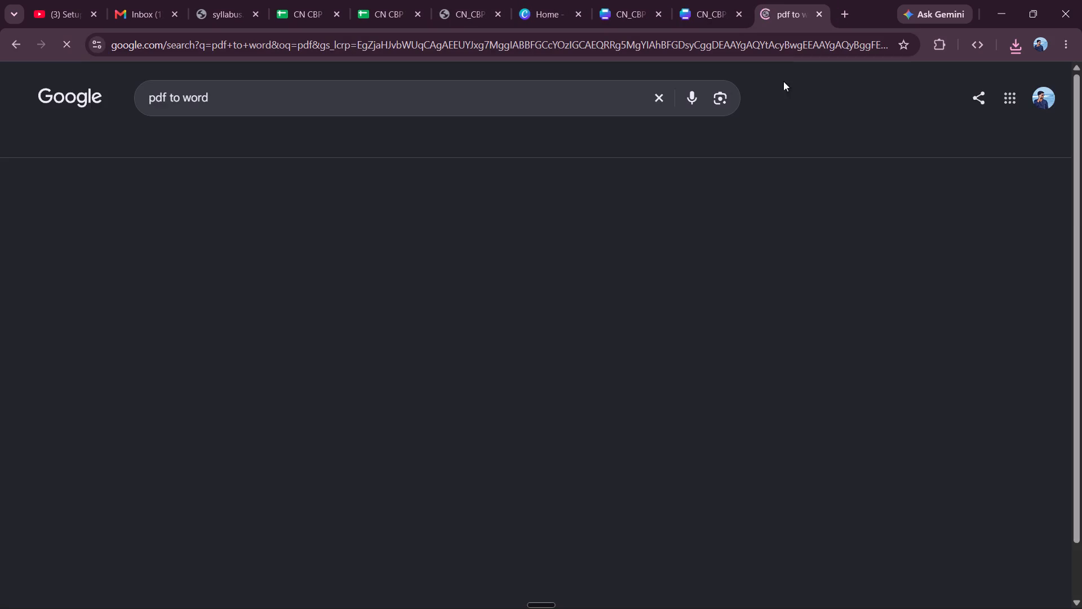
pyautogui.click(324, 235)
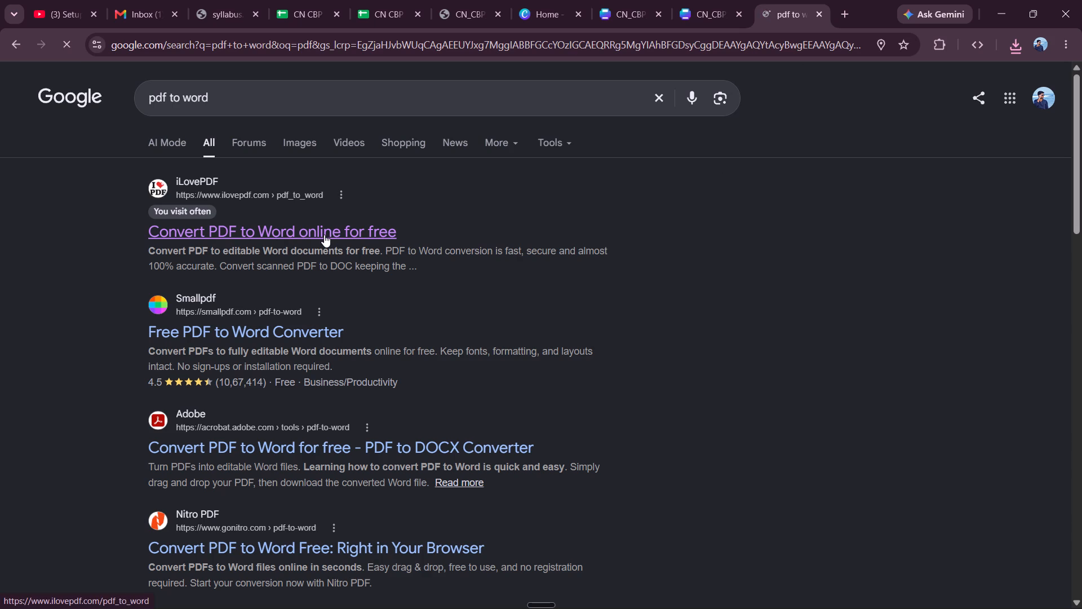
# Load CN_REPORT.pdf from the Downloads folder into the converter and convert it to Word without OCR.
pyautogui.click(529, 233)
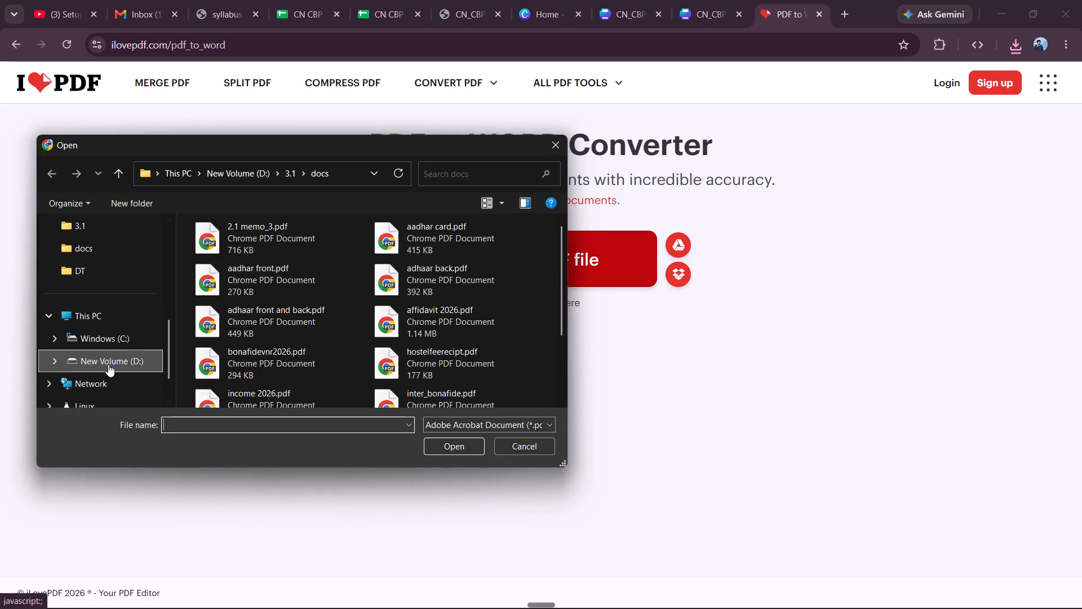
pyautogui.click(107, 368)
pyautogui.scroll(1, 156, 258)
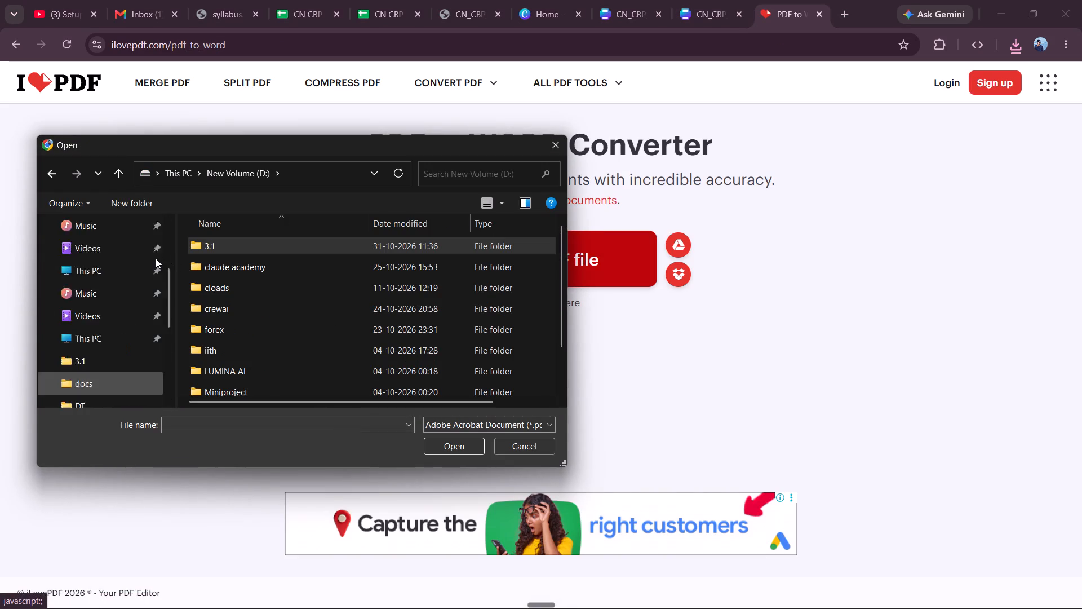
pyautogui.scroll(1, 156, 258)
pyautogui.click(99, 345)
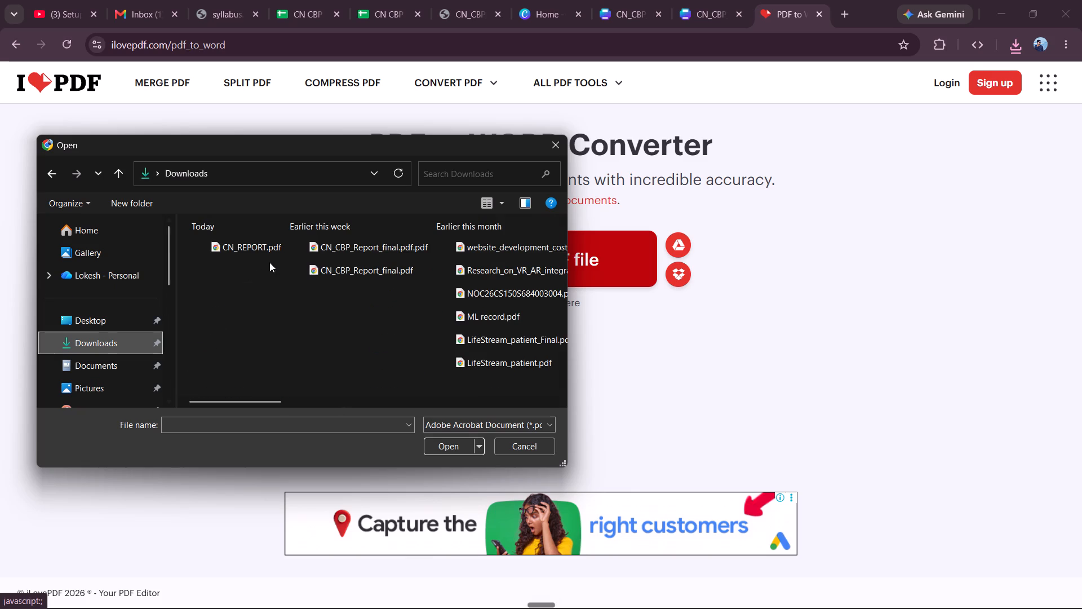
pyautogui.click(255, 246)
pyautogui.press('Return')
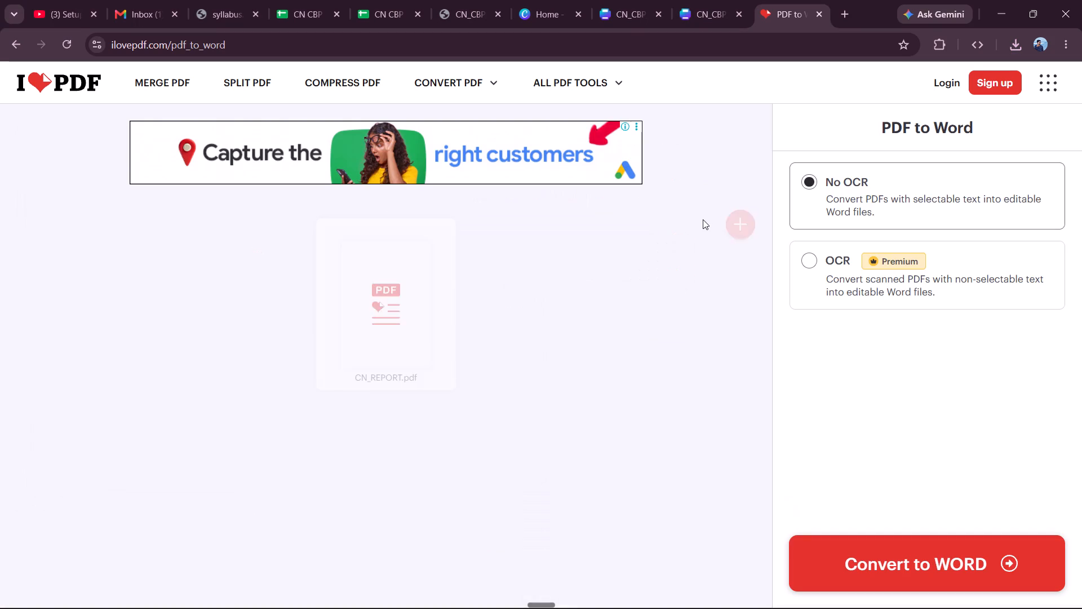
pyautogui.click(919, 566)
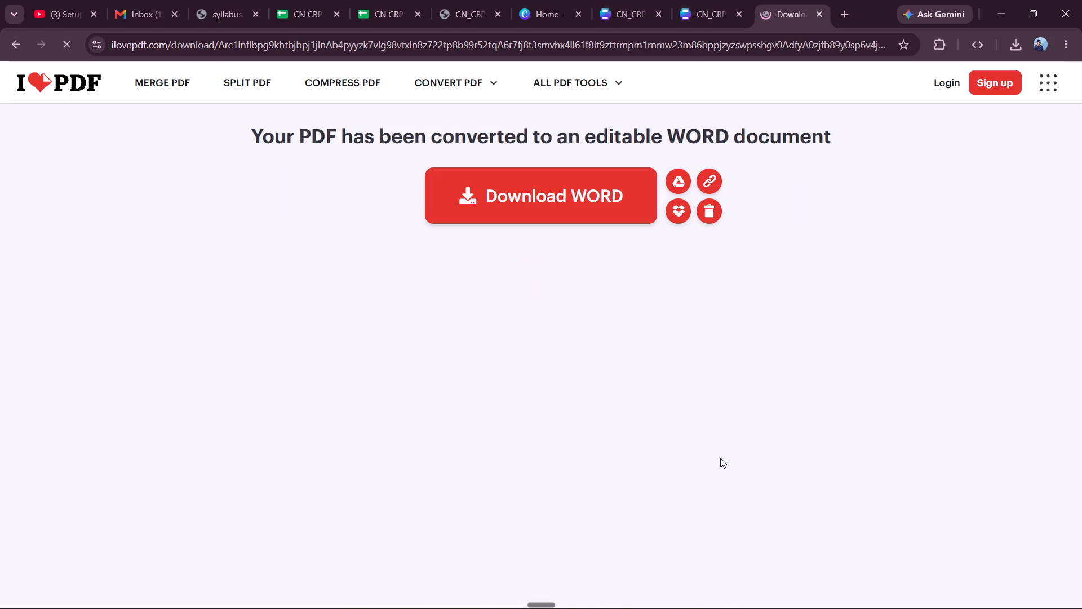
# Download the converted Word document and save it in the Downloads folder as CN_REPORT.docx.
pyautogui.click(597, 202)
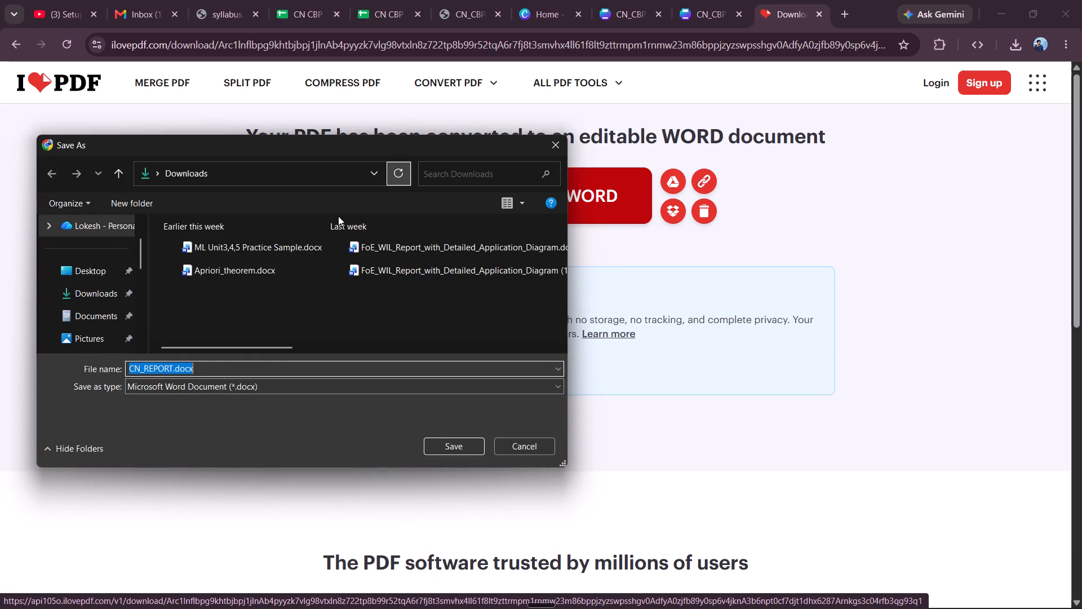
pyautogui.click(113, 295)
pyautogui.press('Return')
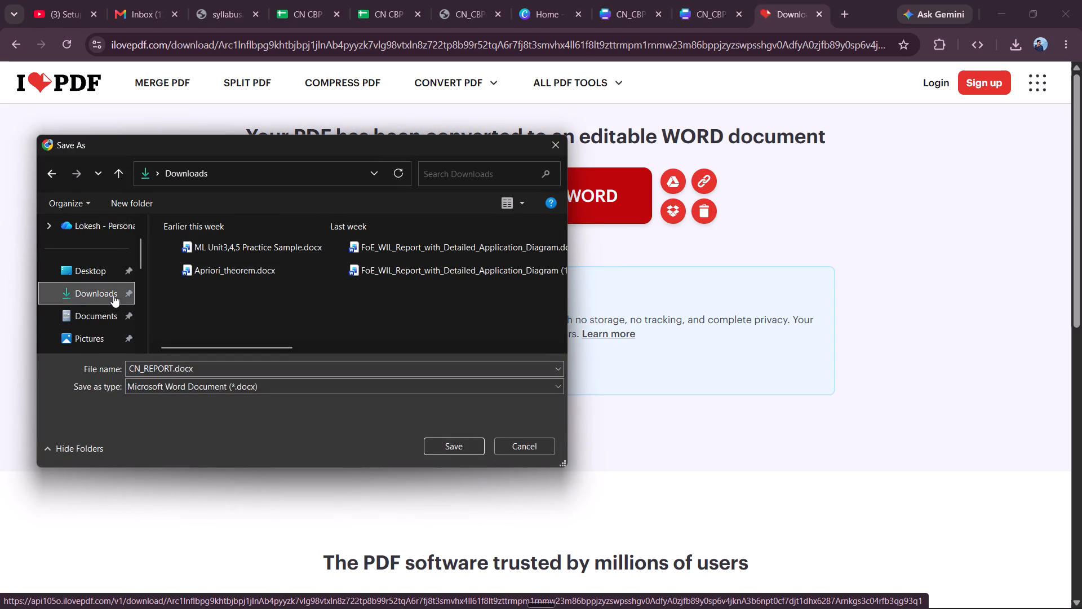
pyautogui.click(457, 448)
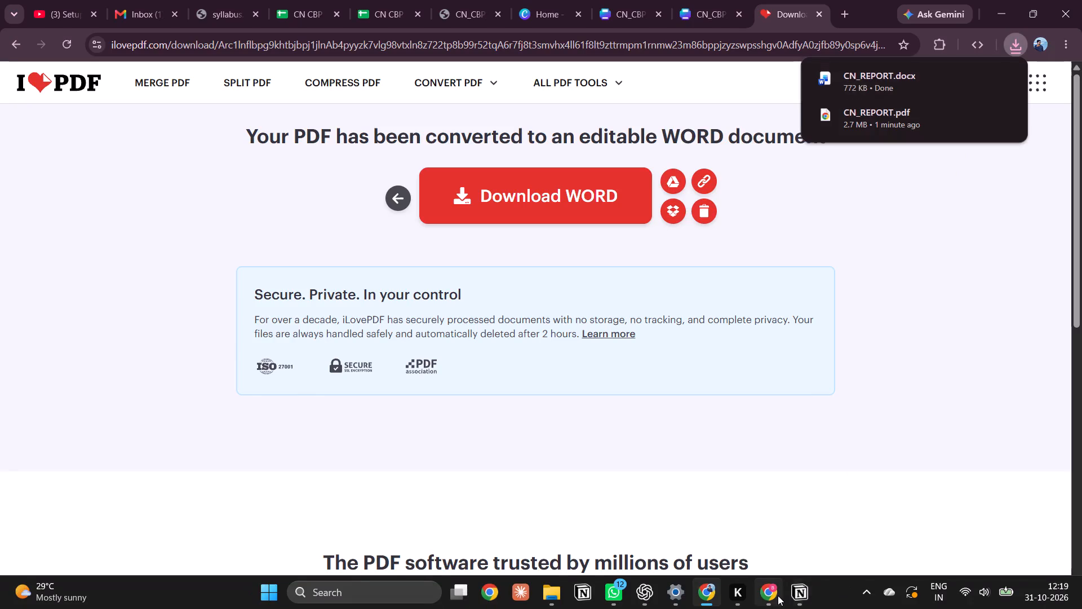
# Switch to the CN course project Google Form and enter 3 as the team number.
pyautogui.click(793, 506)
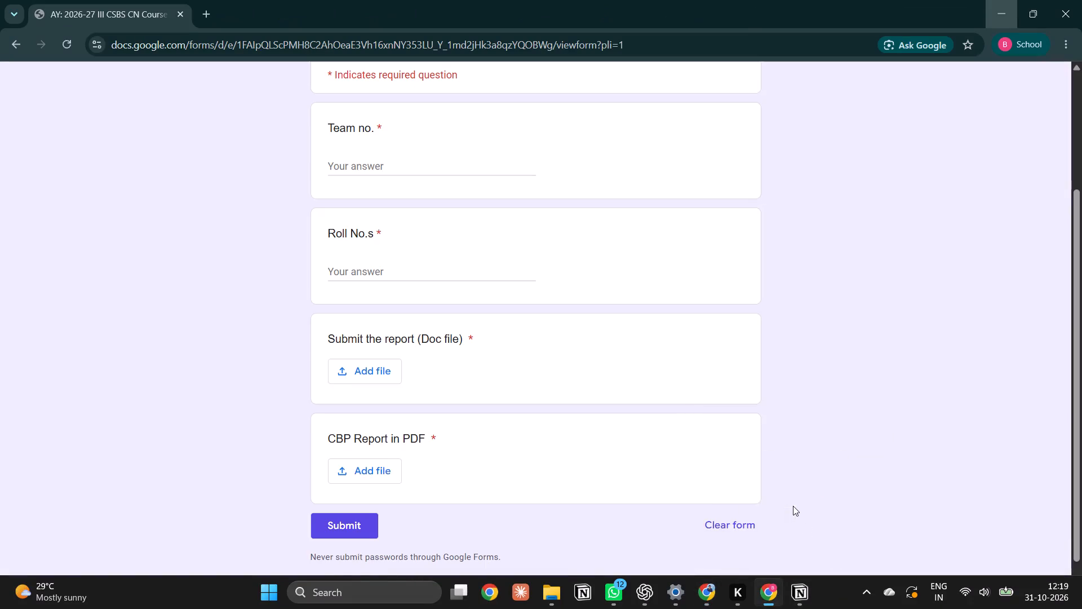
pyautogui.scroll(1, 669, 332)
pyautogui.click(480, 246)
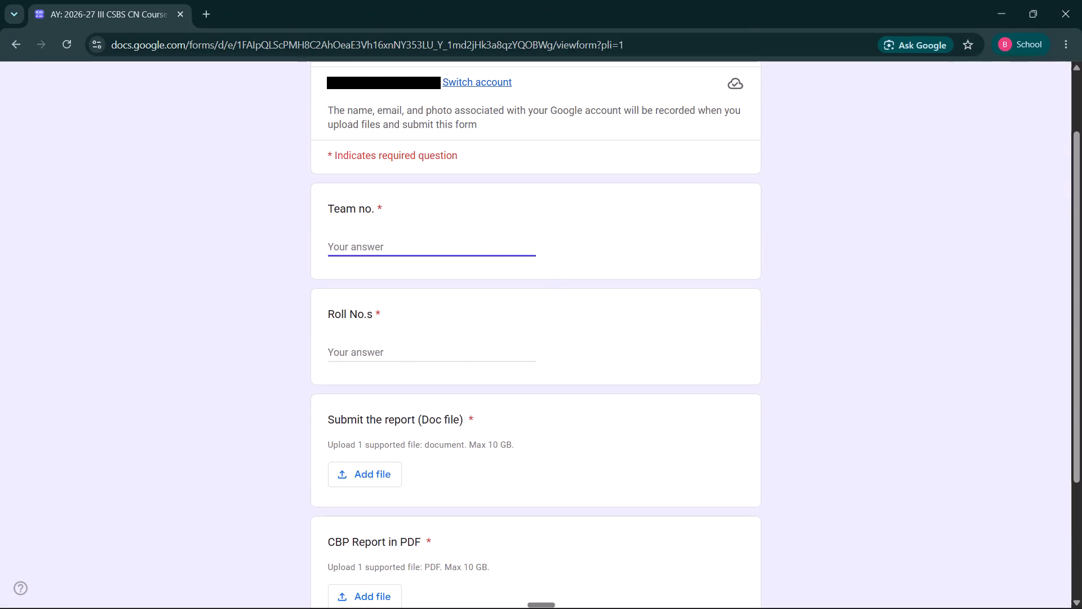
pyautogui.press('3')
# Fill the Roll No.s answer with the first member's roll number, repeated to make four comma-separated entries.
pyautogui.click(409, 357)
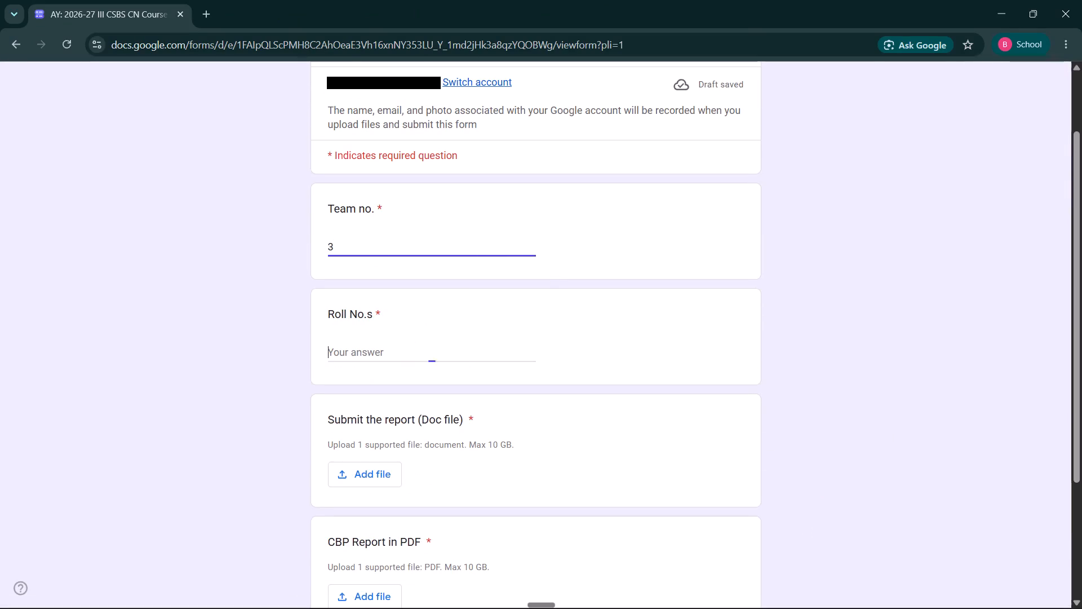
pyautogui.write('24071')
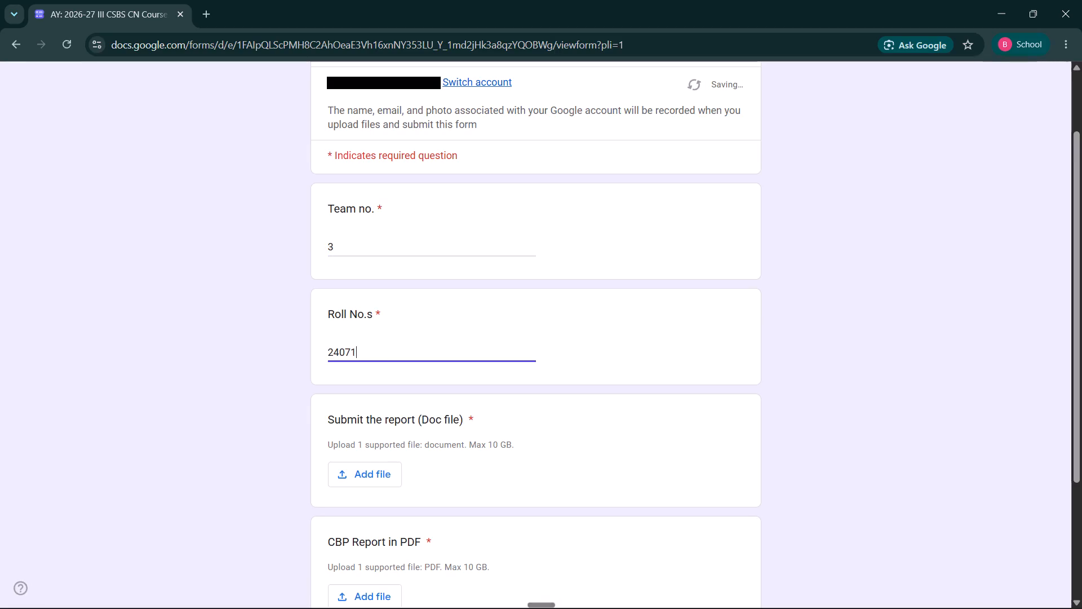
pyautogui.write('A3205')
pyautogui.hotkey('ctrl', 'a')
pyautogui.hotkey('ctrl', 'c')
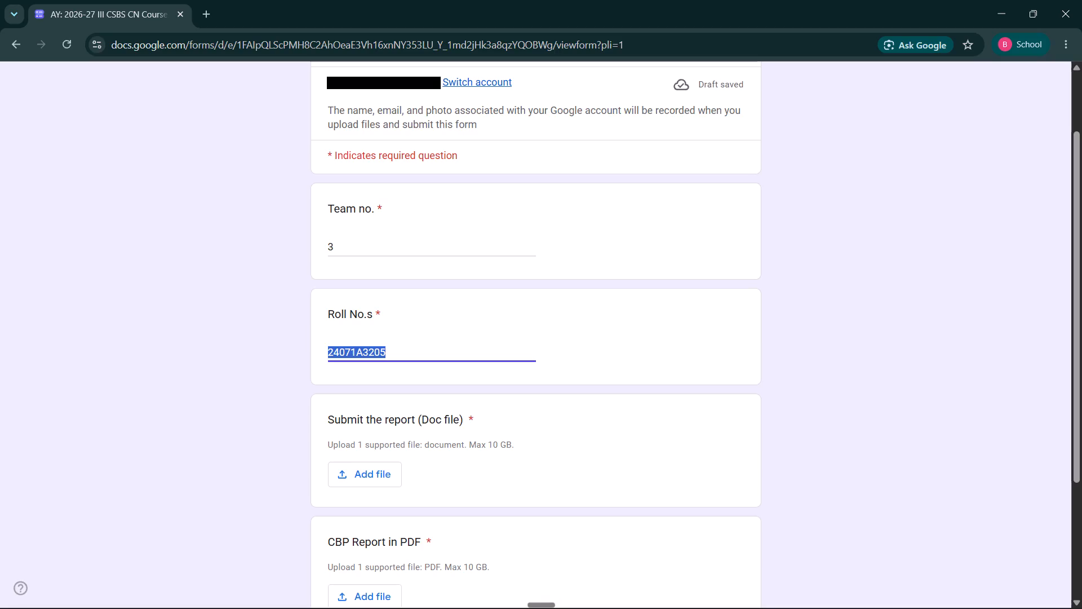
pyautogui.click(425, 352)
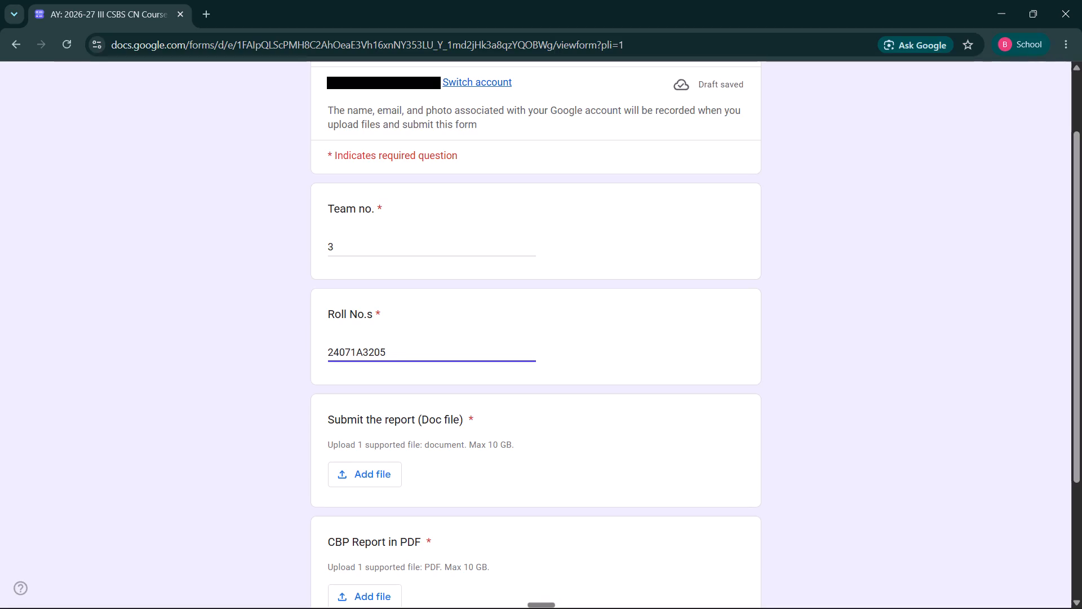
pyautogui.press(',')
pyautogui.hotkey('ctrl', 'v')
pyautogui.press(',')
pyautogui.hotkey('ctrl', 'v')
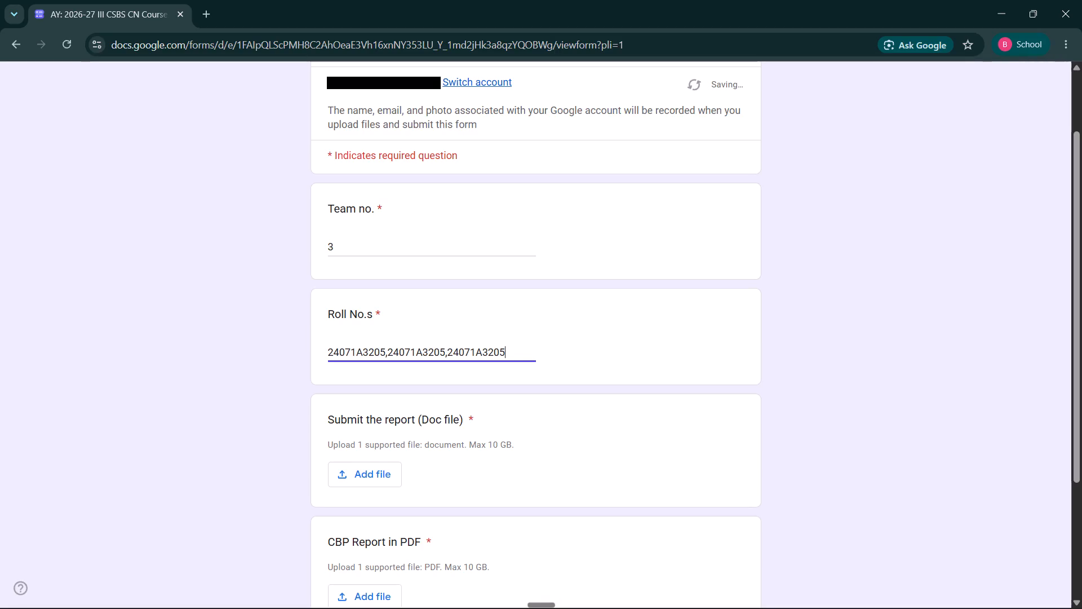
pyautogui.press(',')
pyautogui.hotkey('ctrl', 'v')
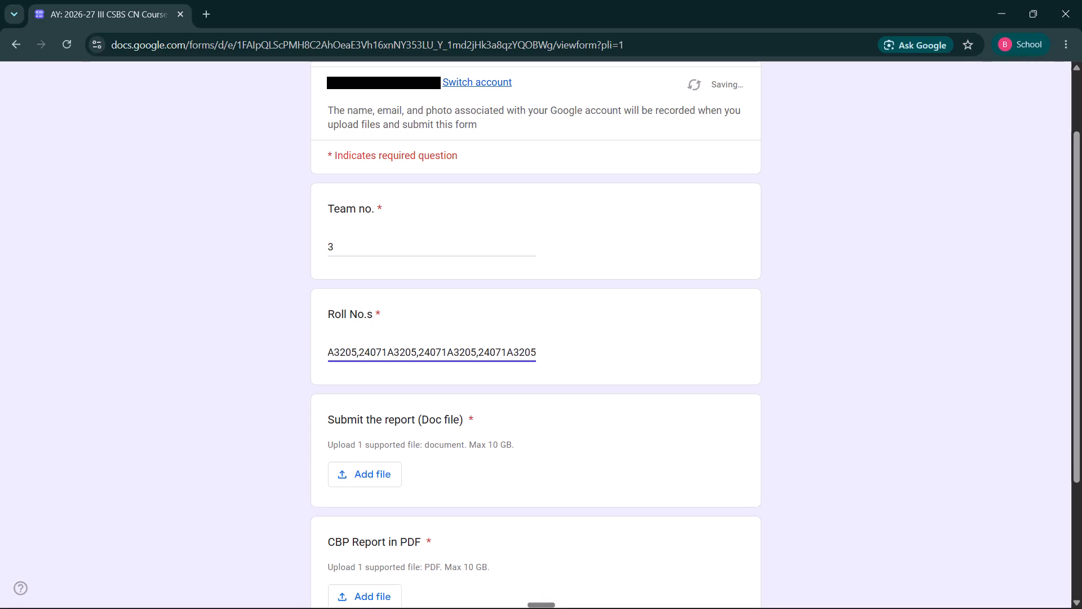
# Change the endings of the second and third entries in Roll No.s to the second and third members' roll numbers.
pyautogui.click(416, 354)
pyautogui.press('BackSpace')
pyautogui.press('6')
pyautogui.press('Right')
pyautogui.press('Right')
pyautogui.press('Right')
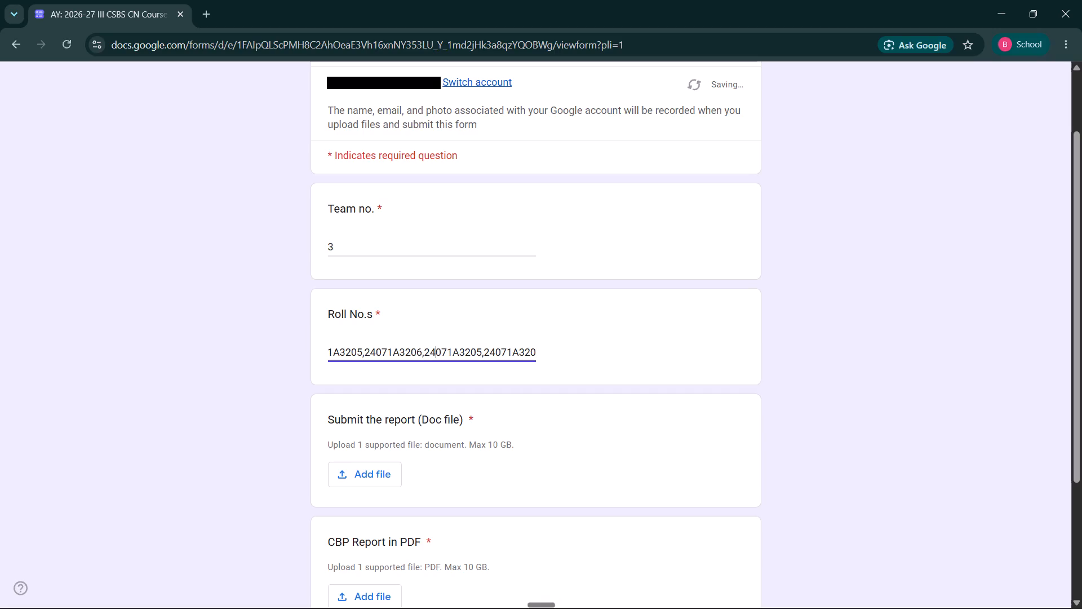
pyautogui.press('Right')
pyautogui.press('Right')
pyautogui.press('Right')
pyautogui.press('Right')
pyautogui.press('Right')
pyautogui.press('Right')
pyautogui.press('Right')
pyautogui.press('Right')
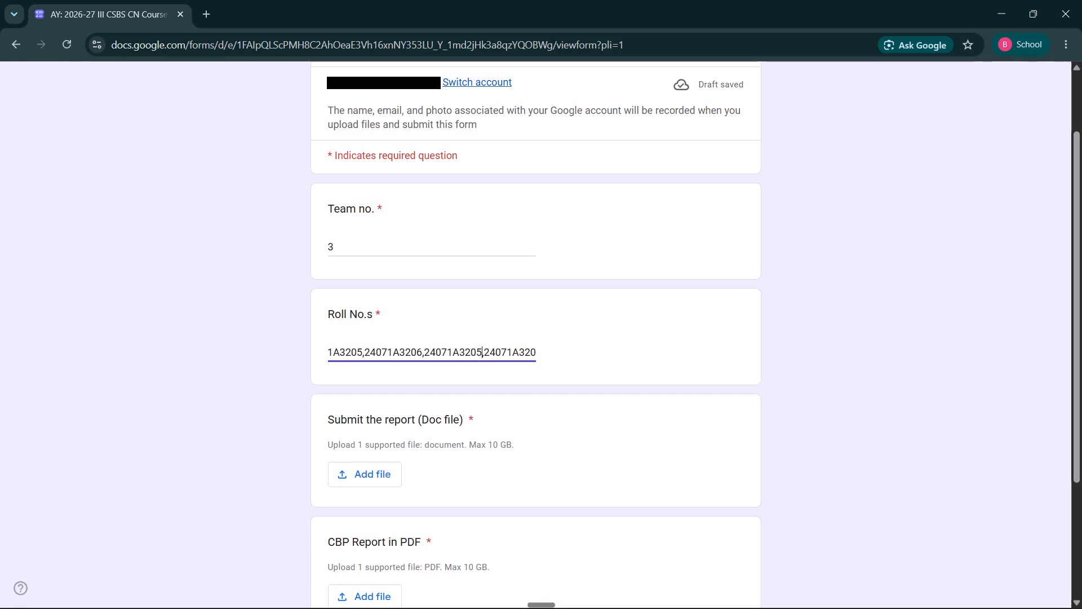
pyautogui.press('BackSpace')
pyautogui.press('BackSpace')
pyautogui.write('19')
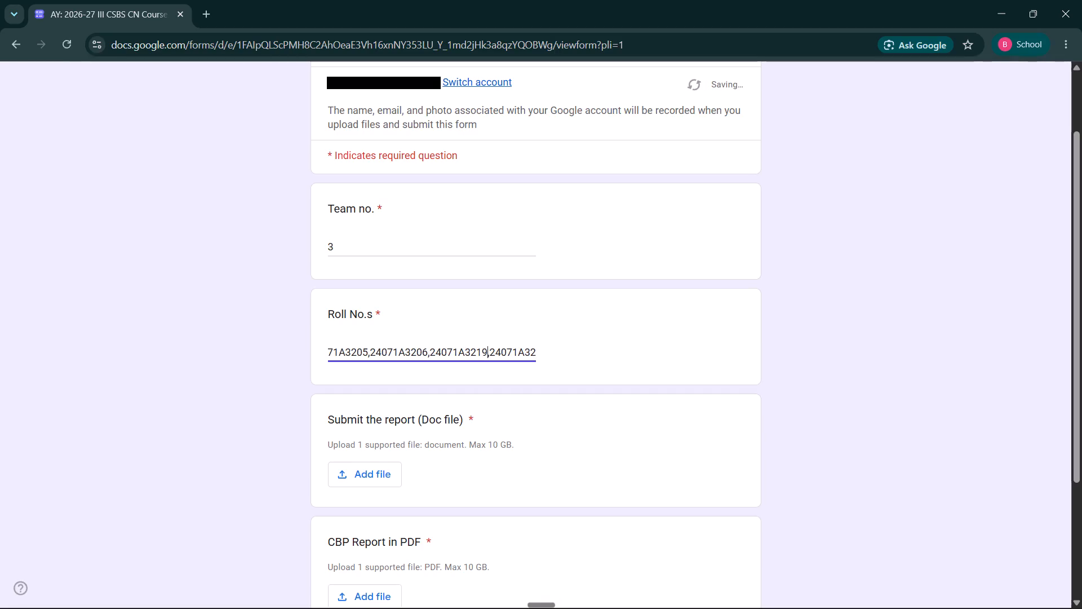
# Change the ending of the last entry in Roll No.s to the fourth member's roll number.
pyautogui.click(529, 354)
pyautogui.press('Right')
pyautogui.press('Right')
pyautogui.press('Right')
pyautogui.press('Right')
pyautogui.press('Right')
pyautogui.press('Right')
pyautogui.press('BackSpace')
pyautogui.press('BackSpace')
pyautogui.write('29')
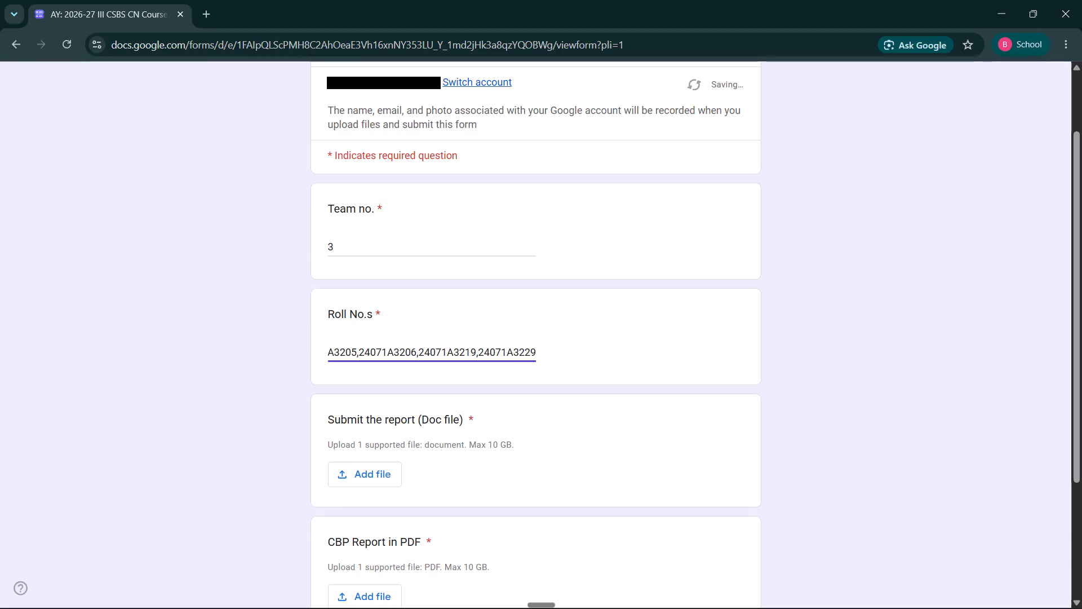
# Check the team members' roll numbers on the Certificate and Declaration pages of the report in Canva.
pyautogui.scroll(-1, 411, 461)
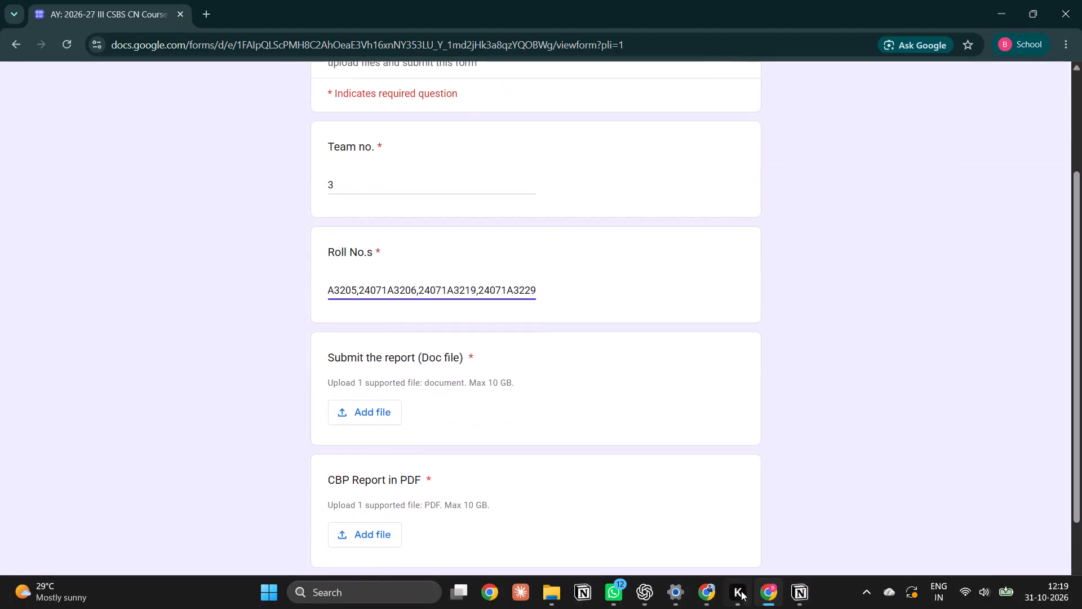
pyautogui.click(703, 603)
pyautogui.click(690, 3)
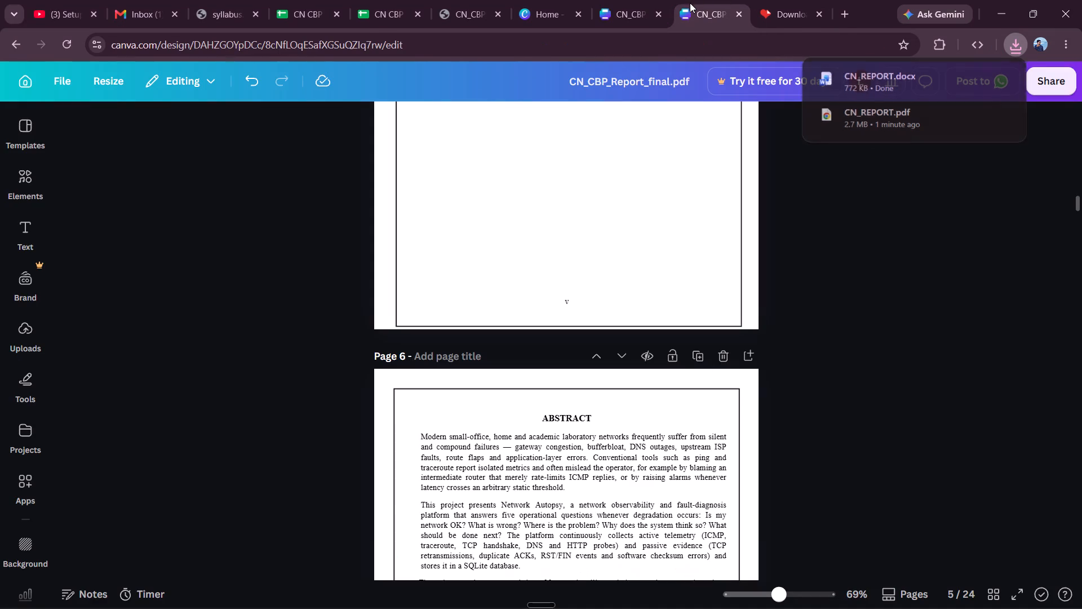
pyautogui.scroll(16, 728, 273)
pyautogui.scroll(-1, 728, 273)
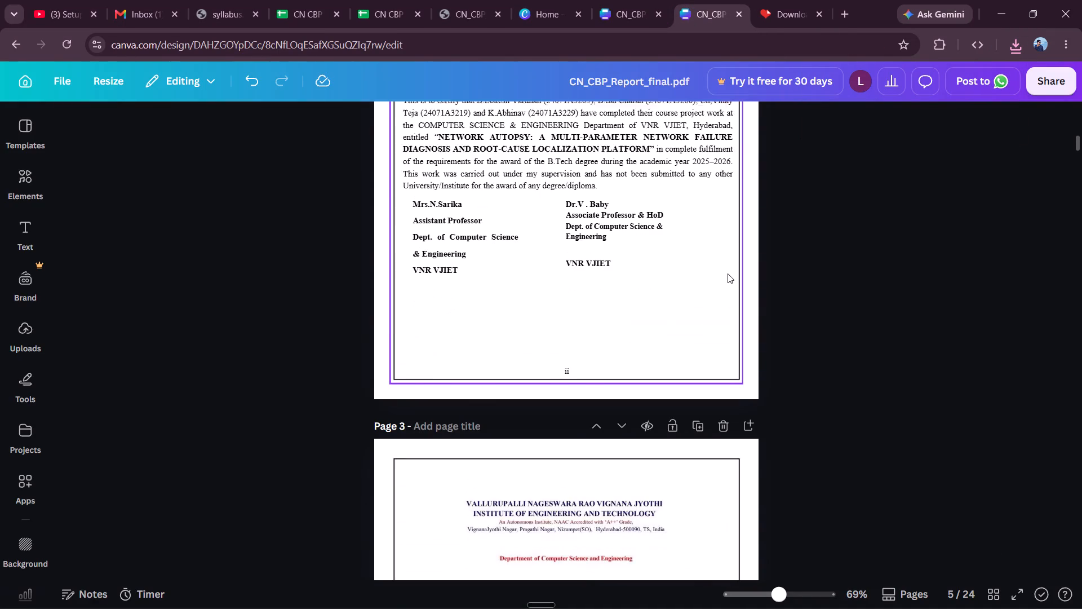
pyautogui.scroll(-5, 728, 273)
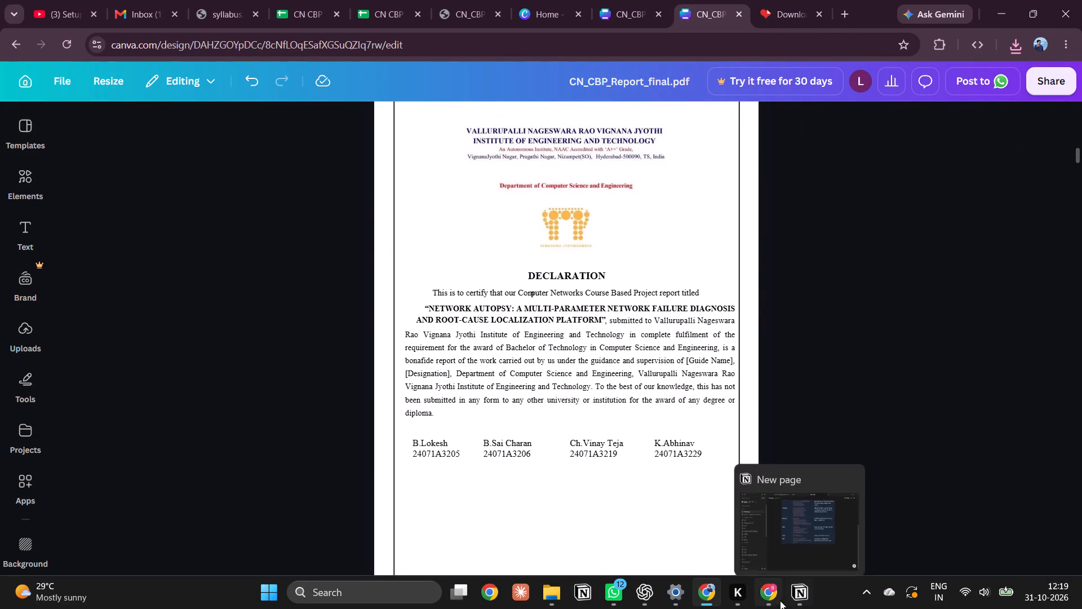
# Add CN_REPORT.docx from the Downloads folder to the form's "Submit the report (Doc file)" question.
pyautogui.click(777, 598)
pyautogui.click(379, 407)
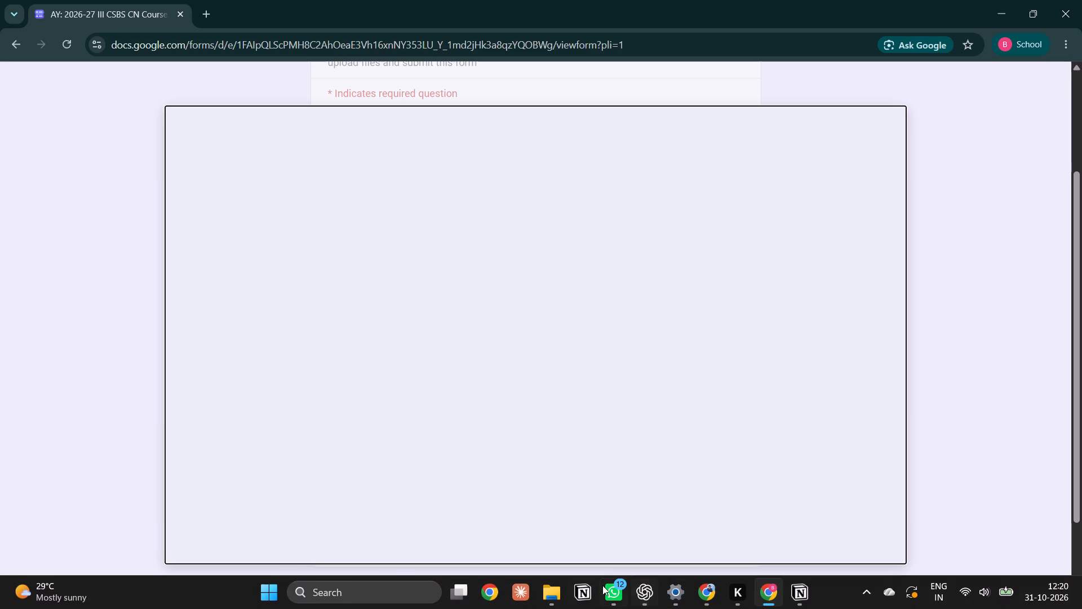
pyautogui.click(561, 594)
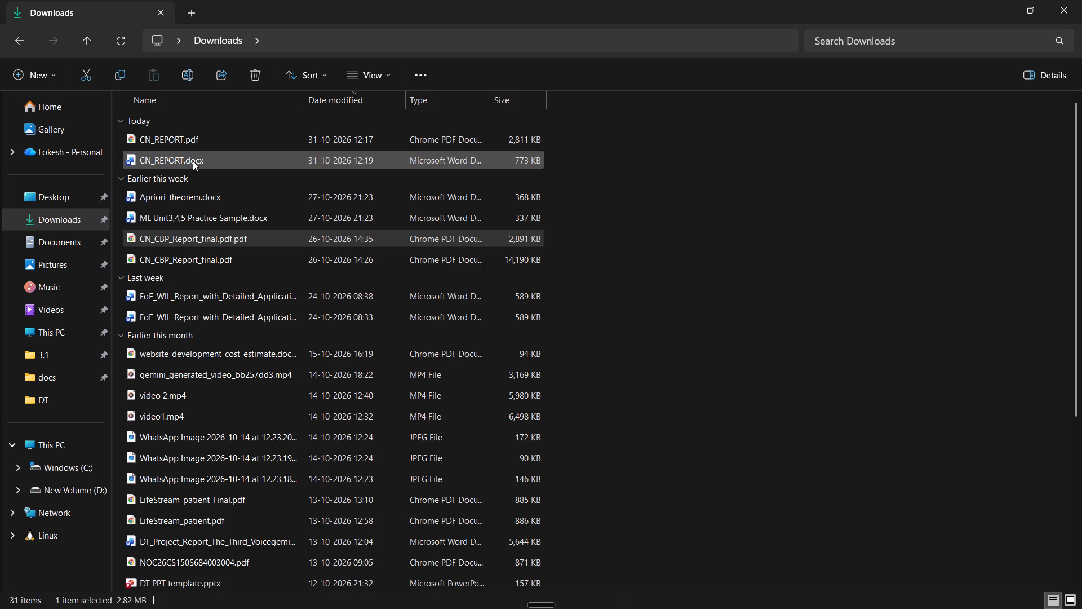
pyautogui.click(193, 160)
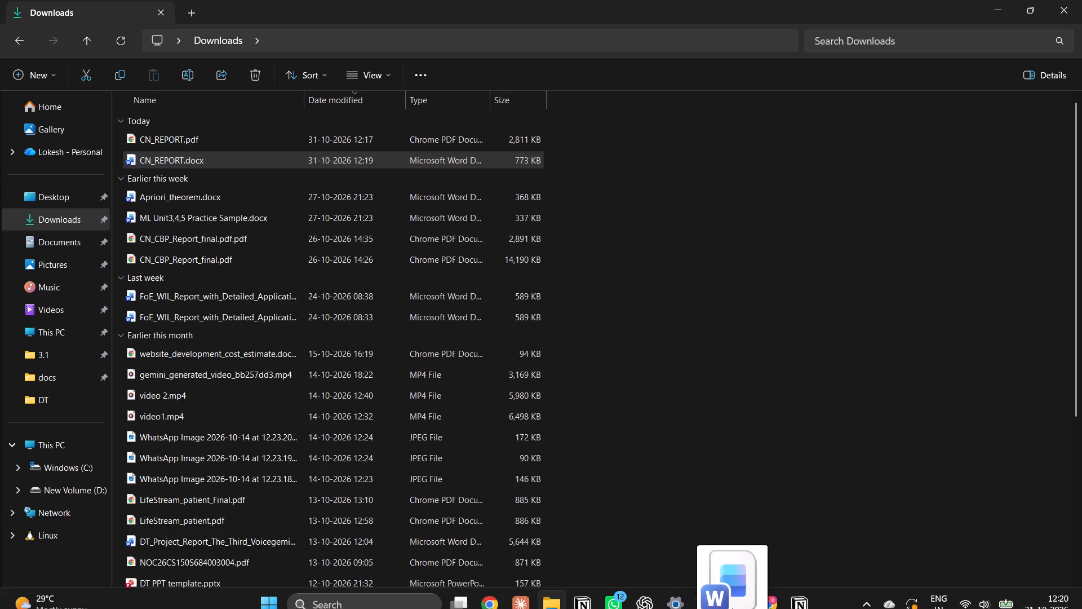
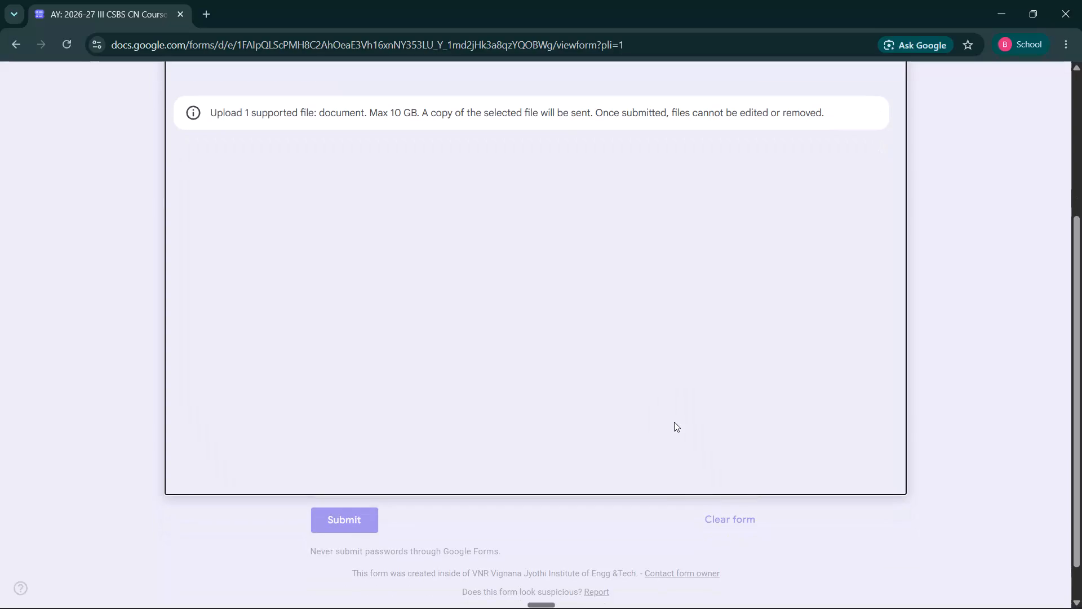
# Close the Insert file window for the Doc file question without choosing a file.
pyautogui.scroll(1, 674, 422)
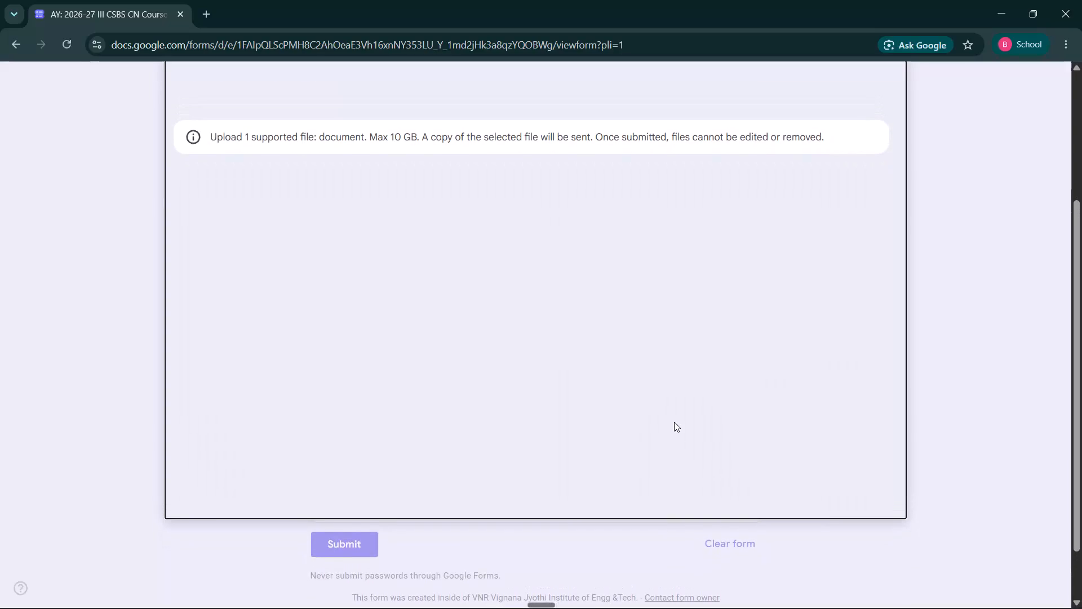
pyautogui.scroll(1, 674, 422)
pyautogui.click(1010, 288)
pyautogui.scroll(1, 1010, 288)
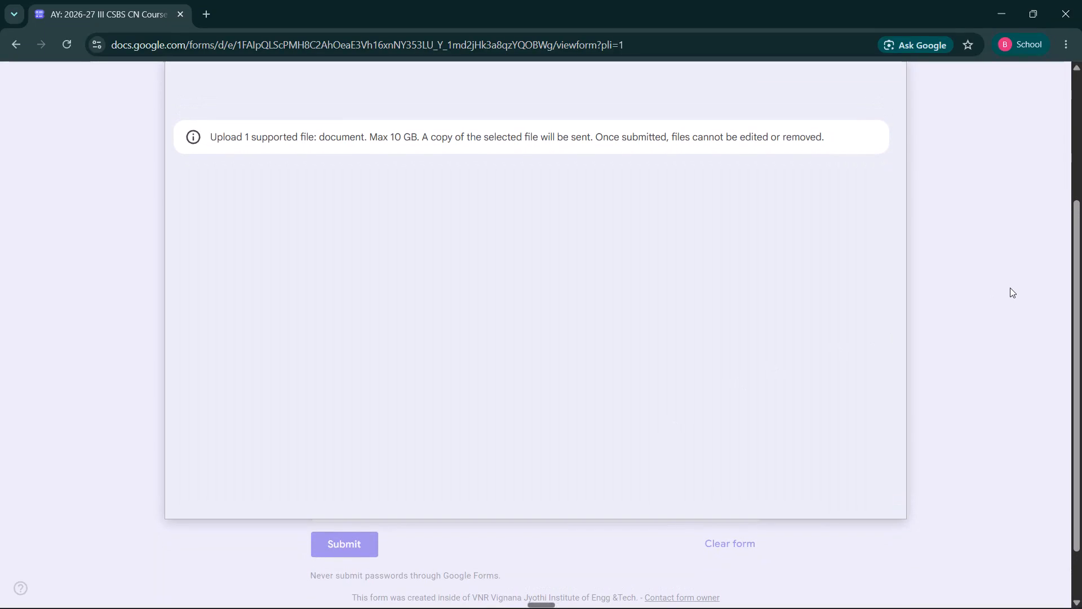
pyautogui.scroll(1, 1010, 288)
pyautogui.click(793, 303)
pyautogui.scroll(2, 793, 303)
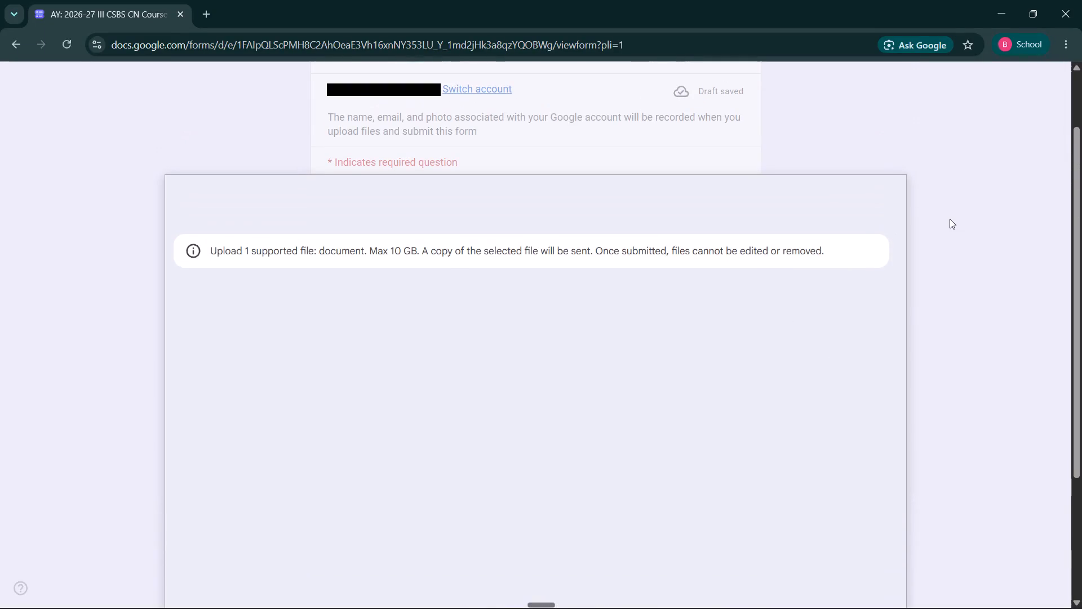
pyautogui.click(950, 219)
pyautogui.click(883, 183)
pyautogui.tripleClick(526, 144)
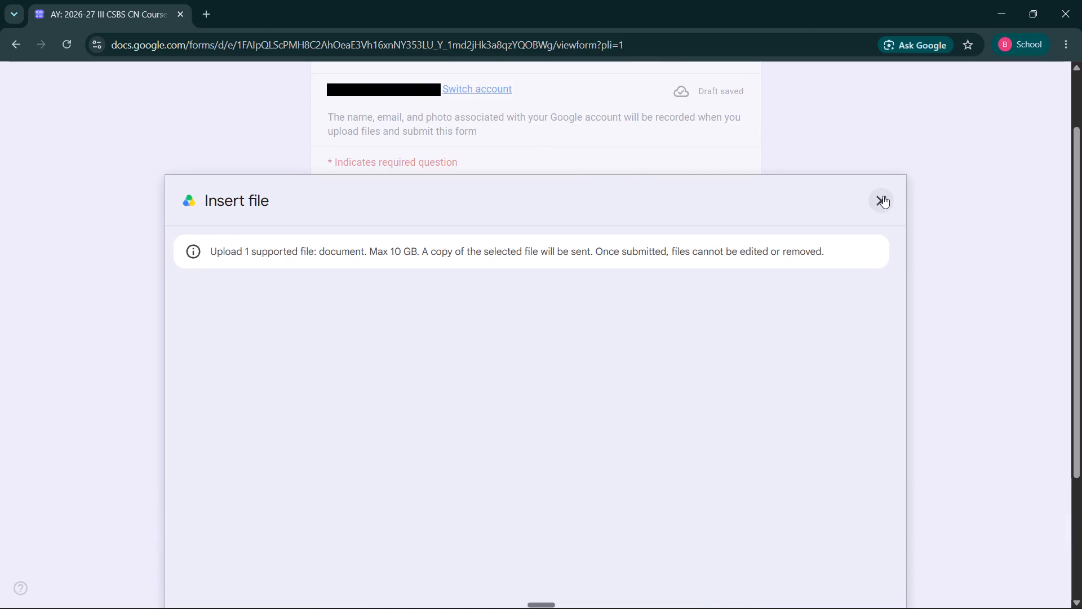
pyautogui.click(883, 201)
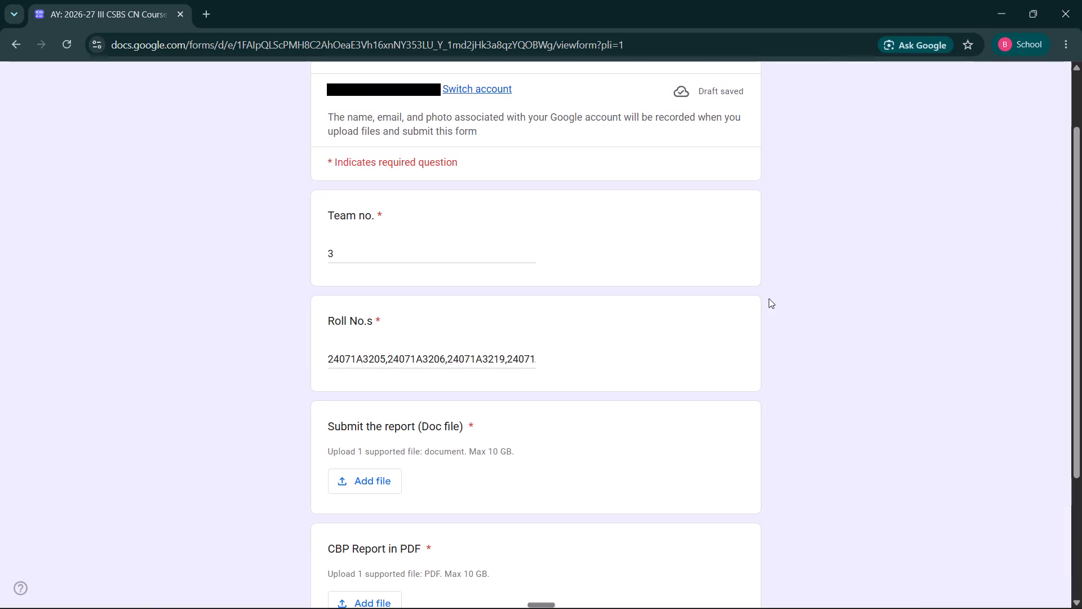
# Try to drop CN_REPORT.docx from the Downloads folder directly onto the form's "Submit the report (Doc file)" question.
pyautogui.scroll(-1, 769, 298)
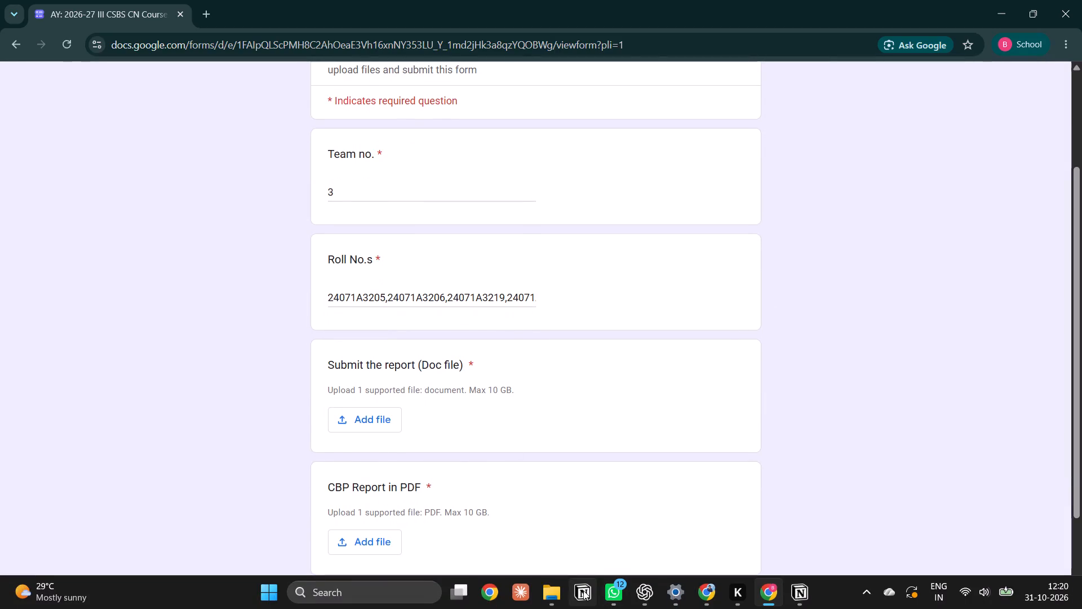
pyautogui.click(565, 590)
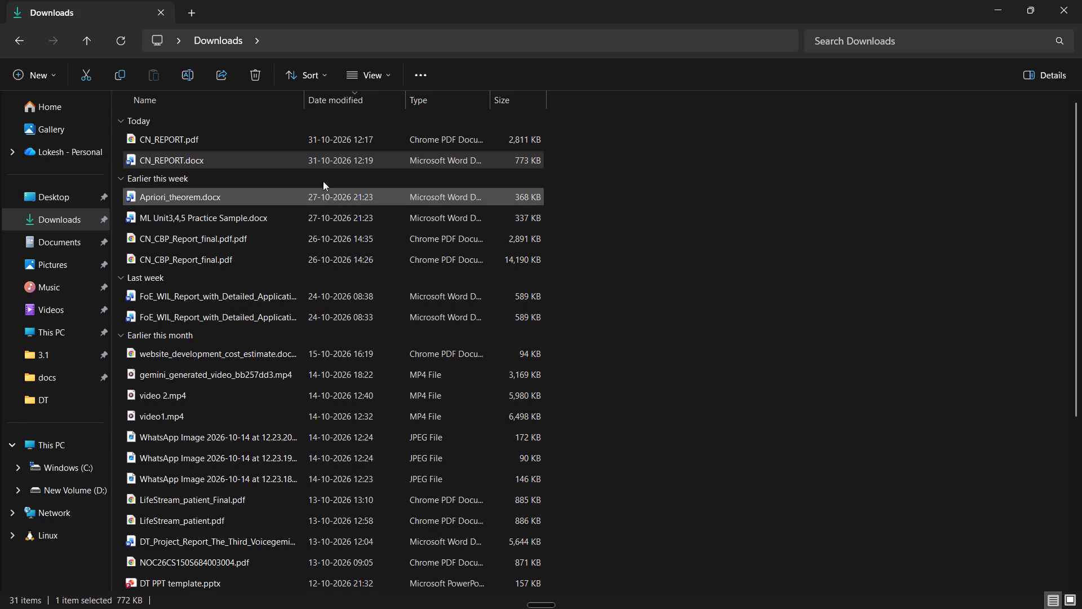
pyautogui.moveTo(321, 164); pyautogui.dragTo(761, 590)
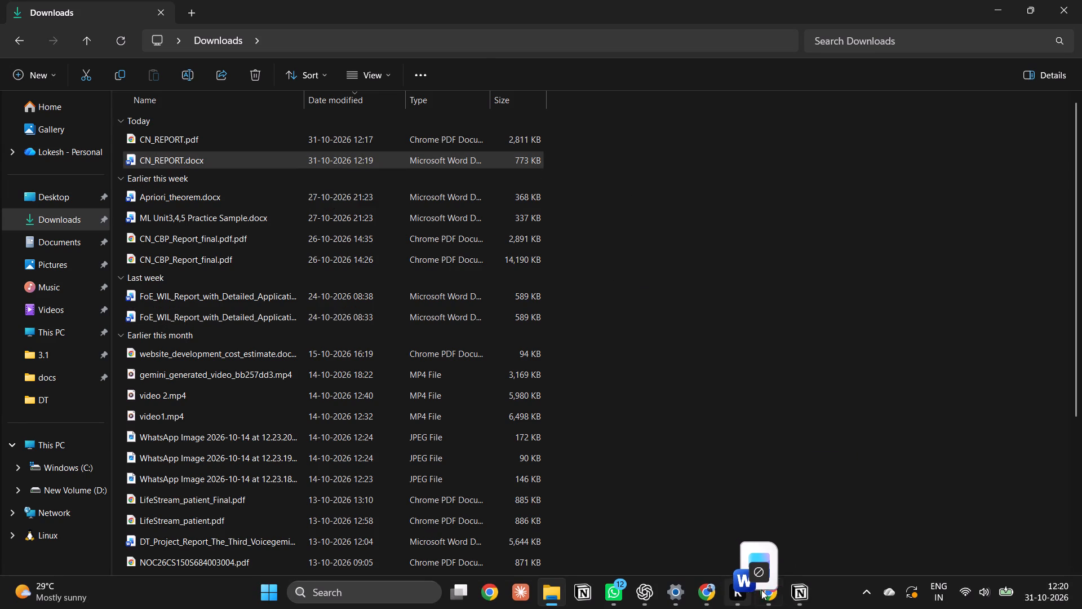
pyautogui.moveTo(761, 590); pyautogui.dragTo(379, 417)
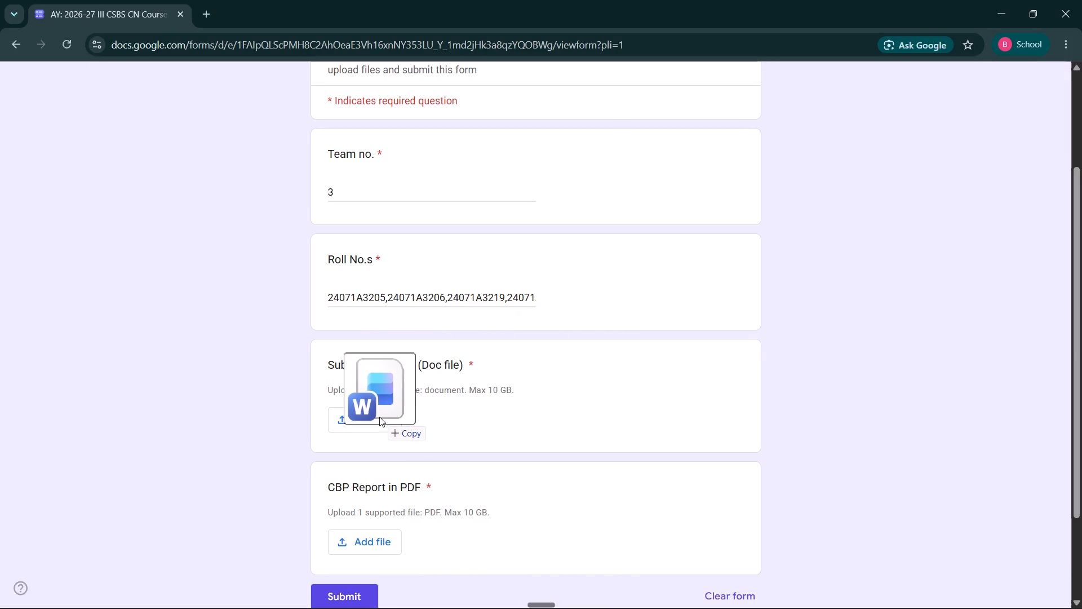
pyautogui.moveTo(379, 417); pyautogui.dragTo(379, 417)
# Upload CN_REPORT.docx from the Downloads folder to the "Submit the report (Doc file)" question.
pyautogui.scroll(-1, 497, 414)
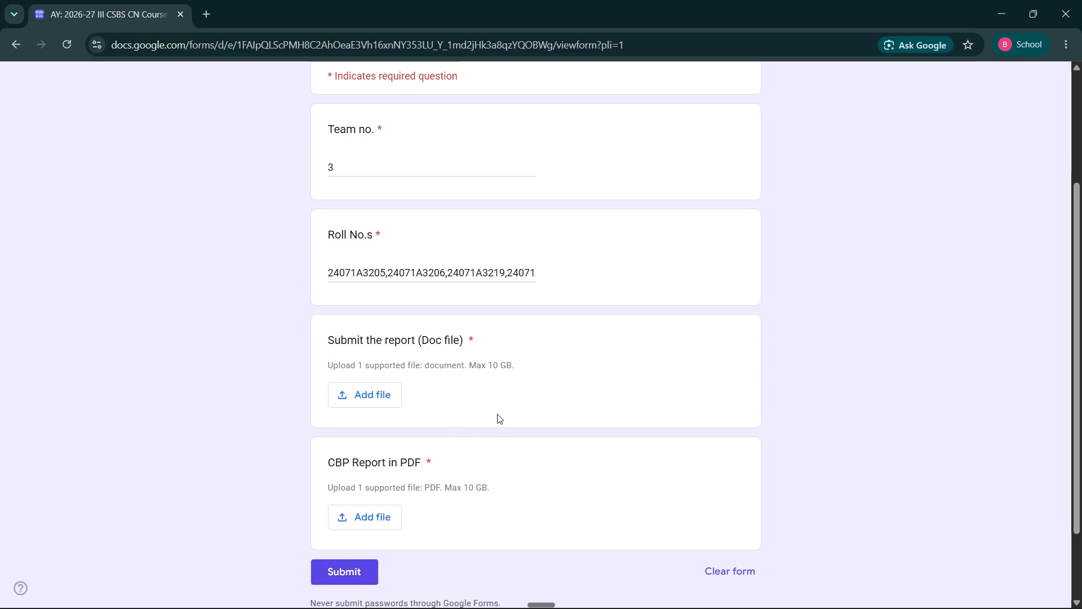
pyautogui.scroll(-2, 497, 414)
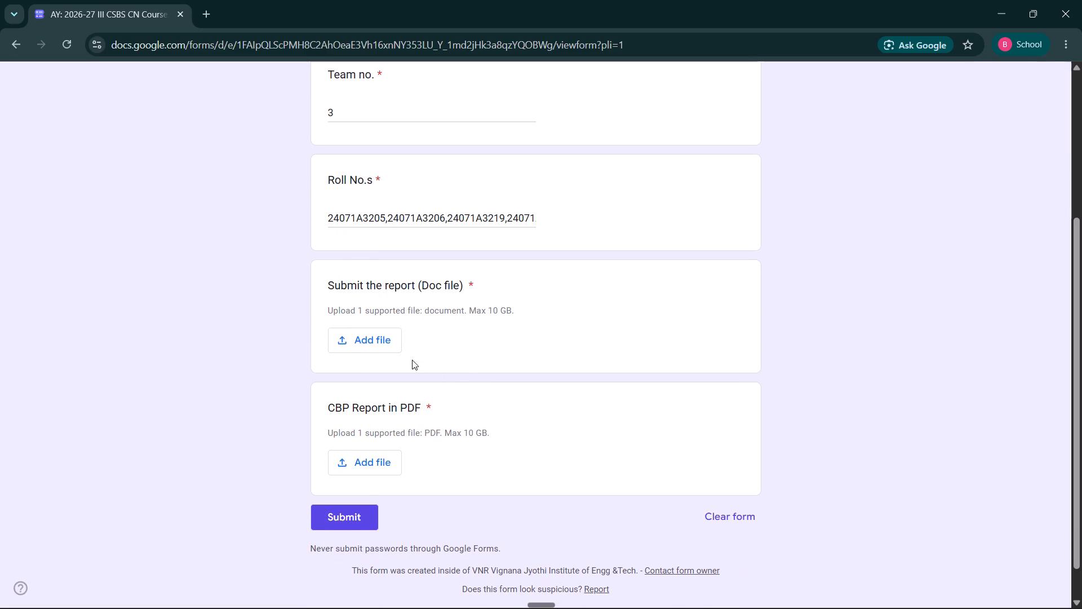
pyautogui.click(380, 343)
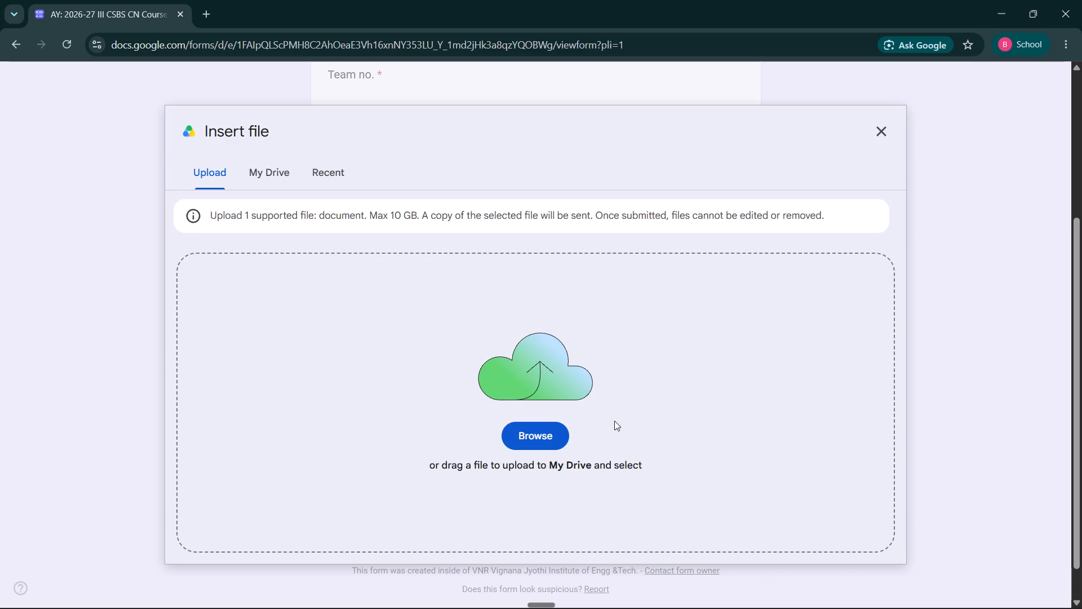
pyautogui.click(540, 443)
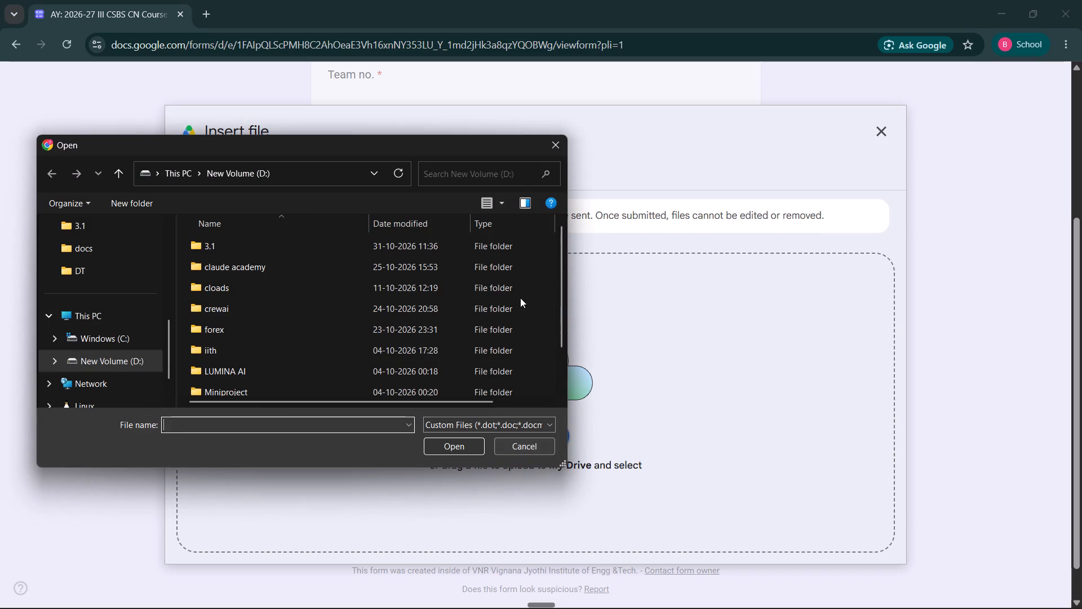
pyautogui.click(121, 360)
pyautogui.scroll(1, 121, 360)
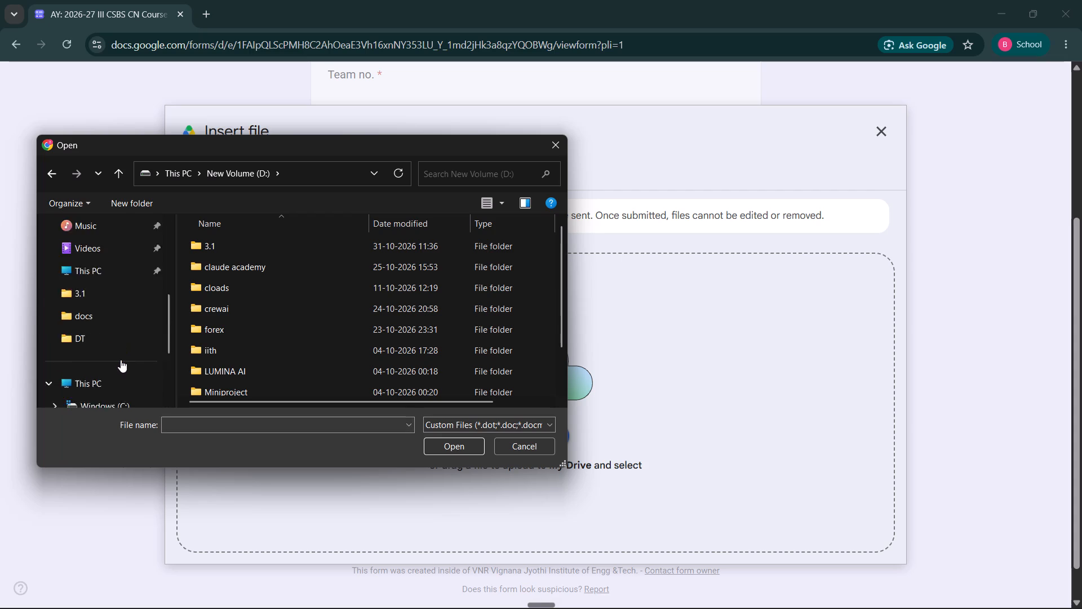
pyautogui.scroll(1, 121, 360)
pyautogui.click(109, 350)
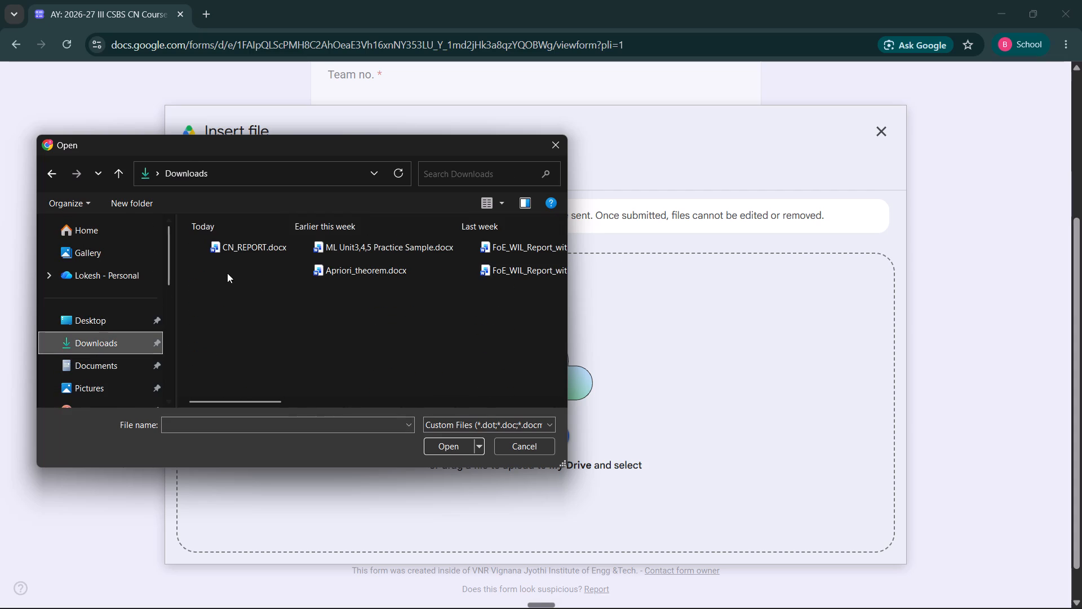
pyautogui.click(246, 245)
pyautogui.press('Return')
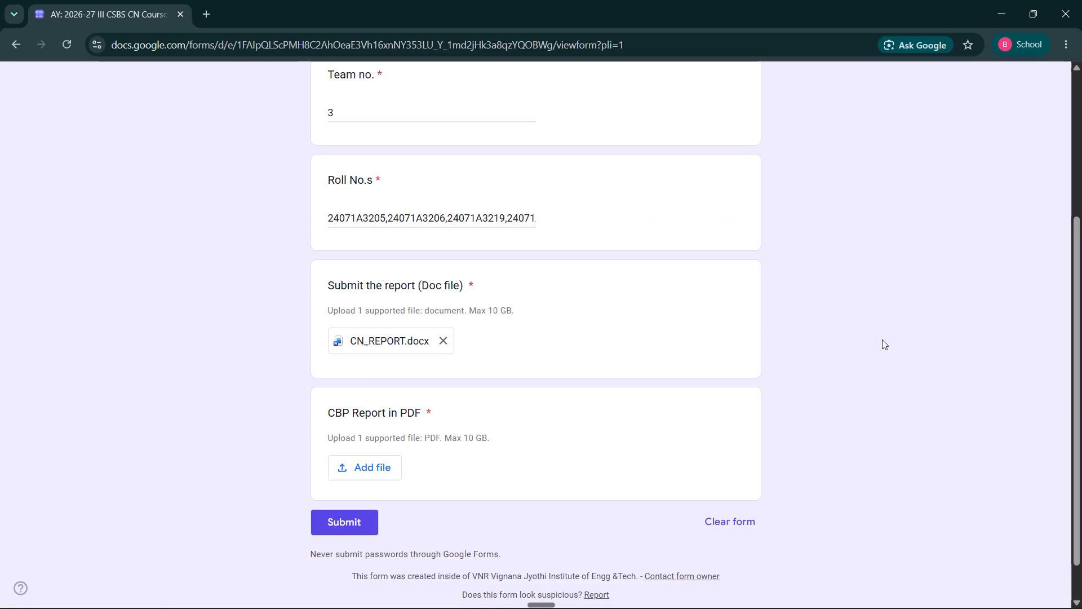
# Upload CN_REPORT.pdf from the Downloads folder to the "CBP Report in PDF" question.
pyautogui.click(385, 455)
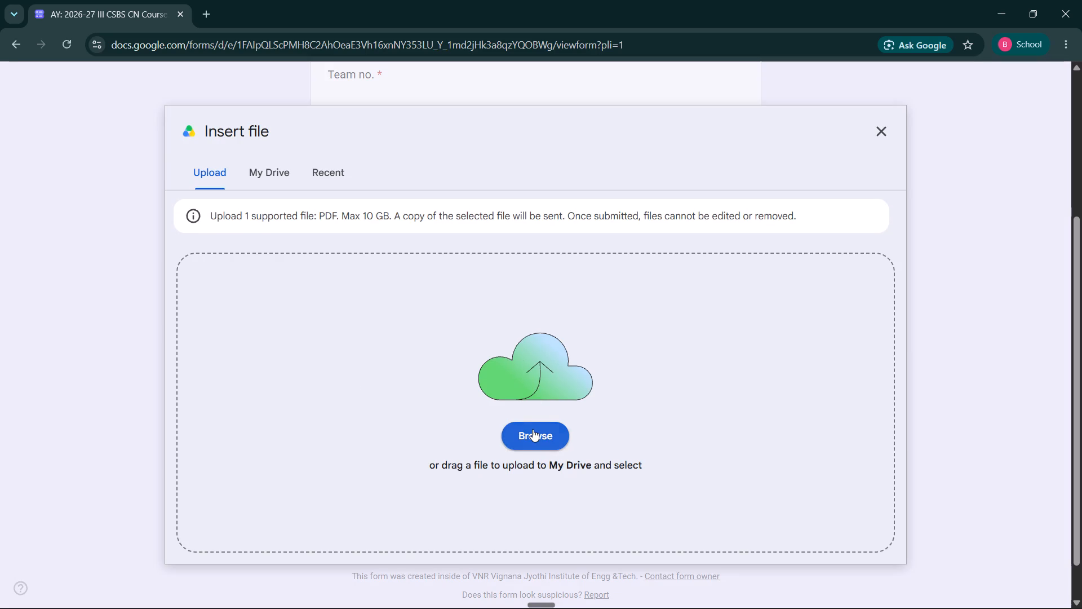
pyautogui.click(533, 429)
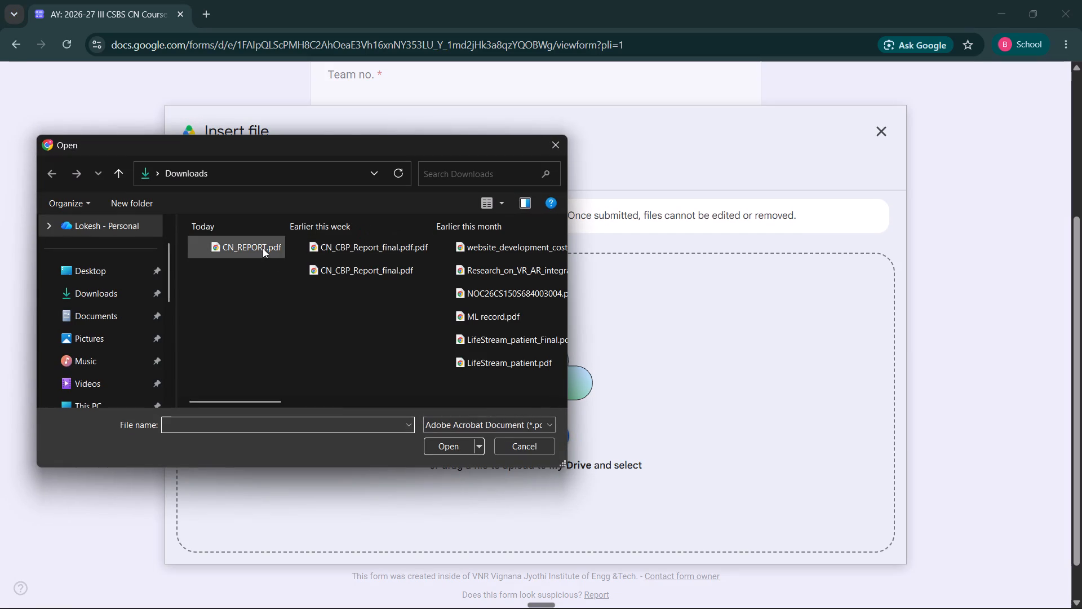
pyautogui.click(261, 247)
pyautogui.press('Return')
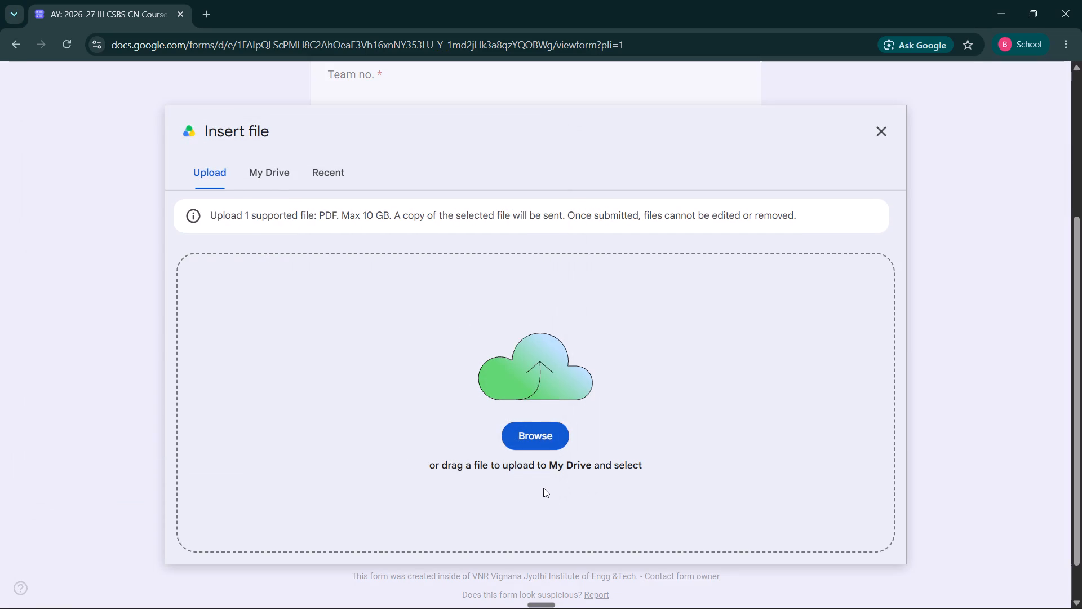
# Switch to the other Chrome window.
pyautogui.click(709, 594)
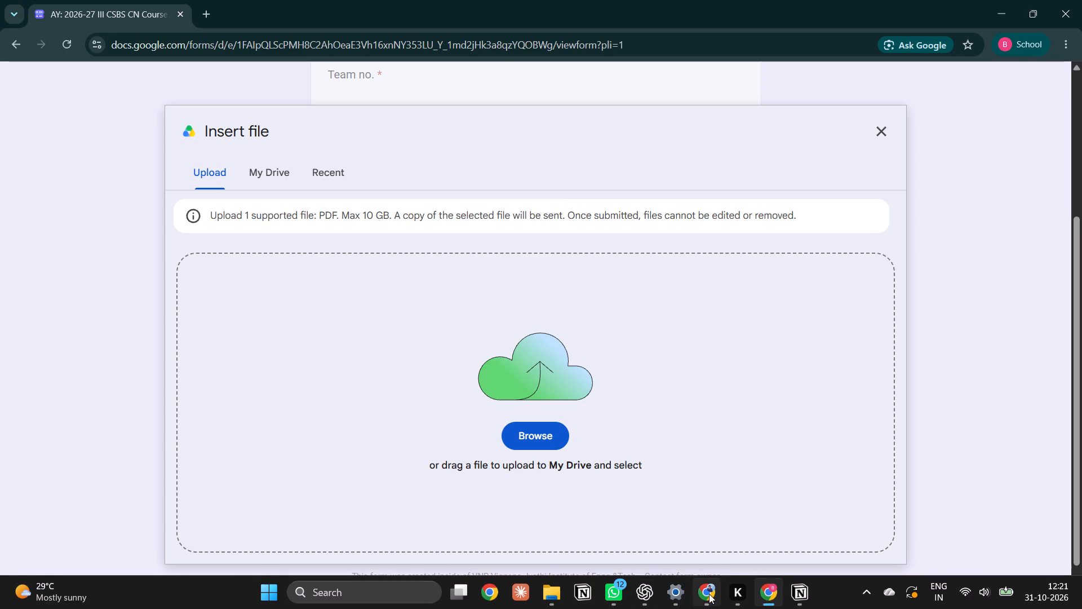
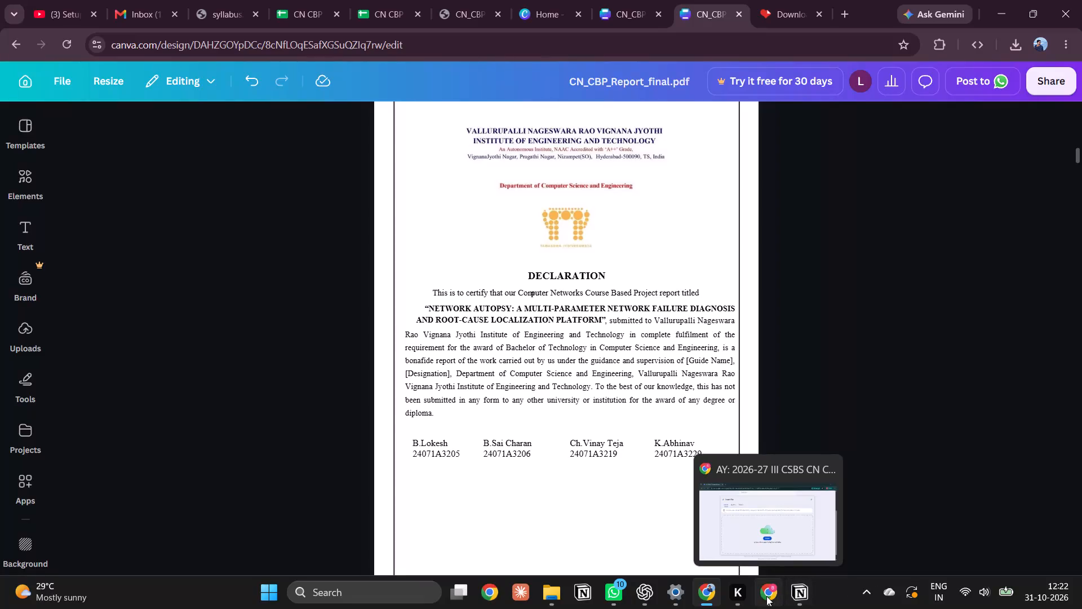
# Upload CN_REPORT.pdf from the Downloads folder to the form's "CBP Report in PDF" question.
pyautogui.click(765, 596)
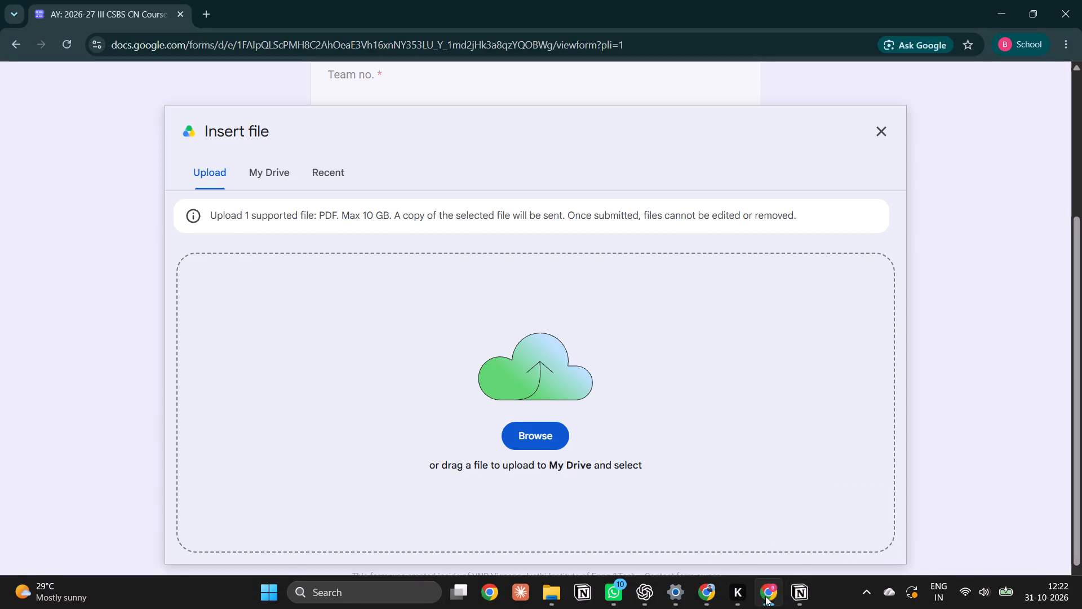
pyautogui.scroll(-2, 604, 477)
pyautogui.click(542, 389)
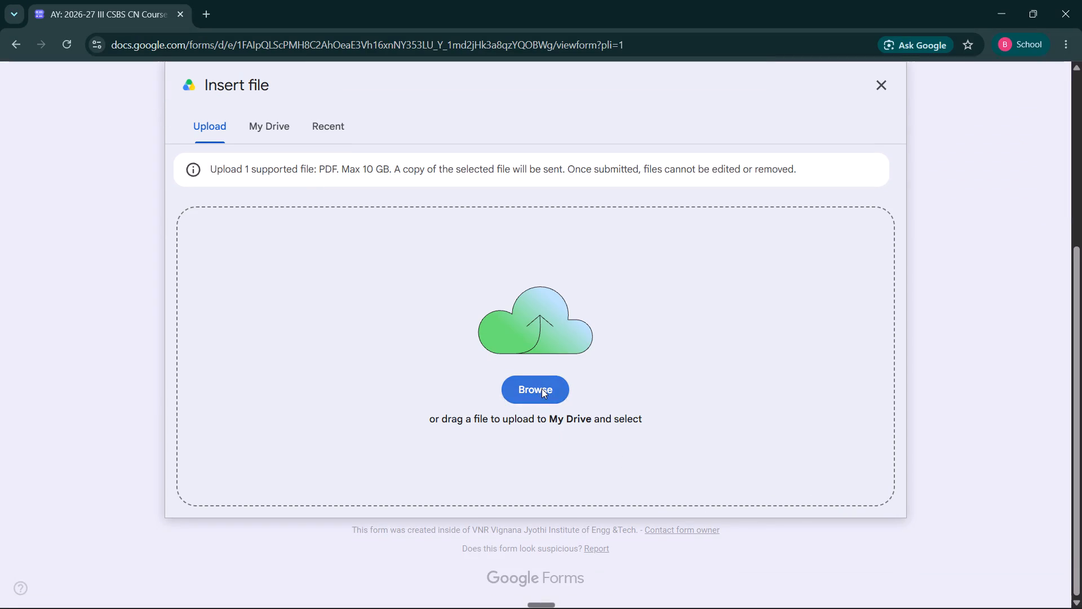
pyautogui.click(264, 248)
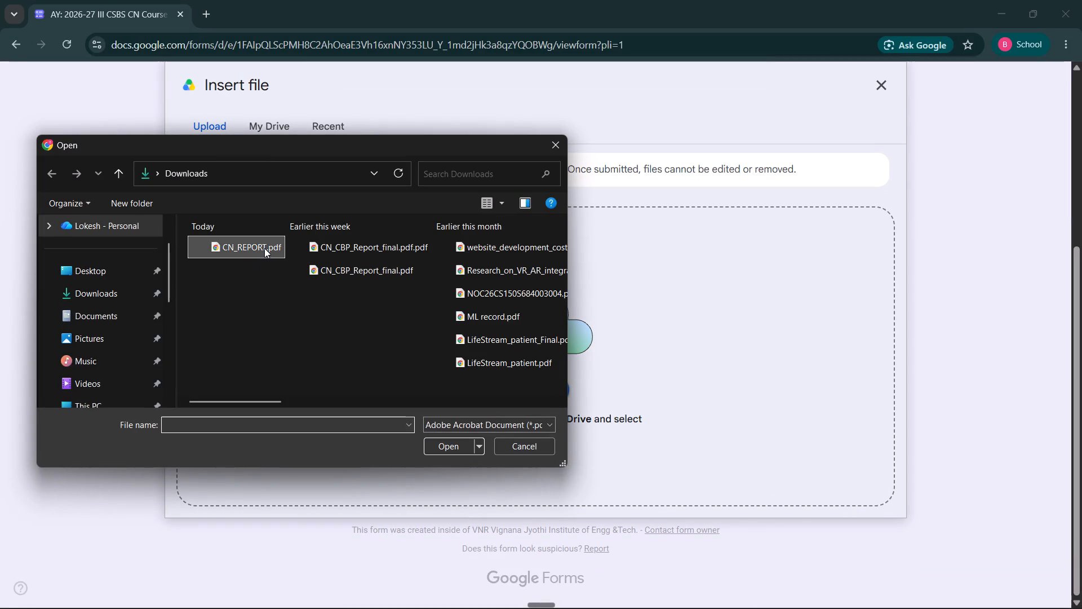
pyautogui.press('Return')
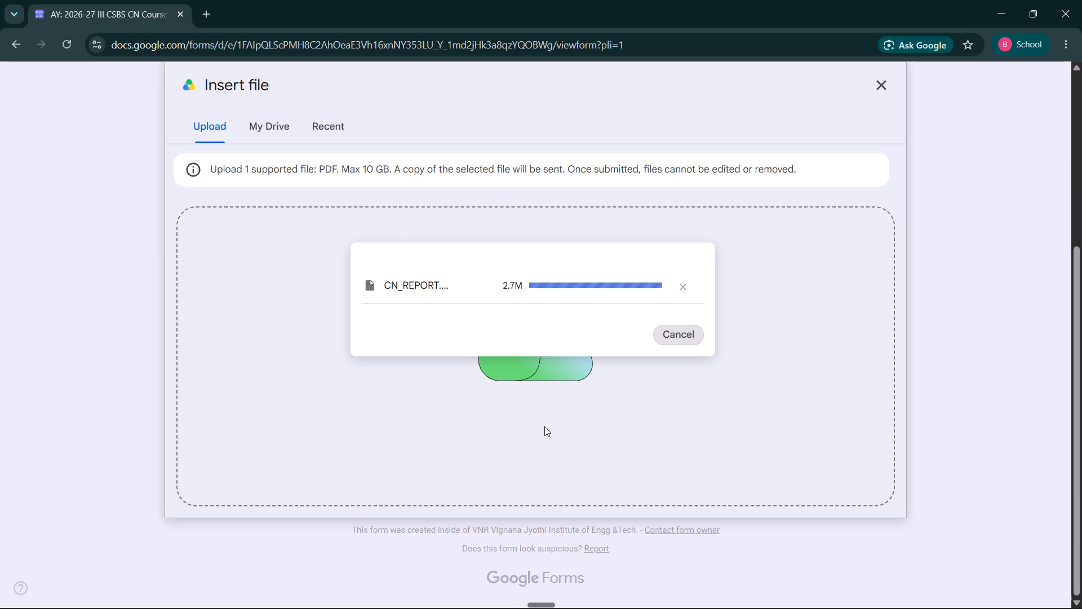
# Submit the completed CN Course File Submission form.
pyautogui.click(354, 476)
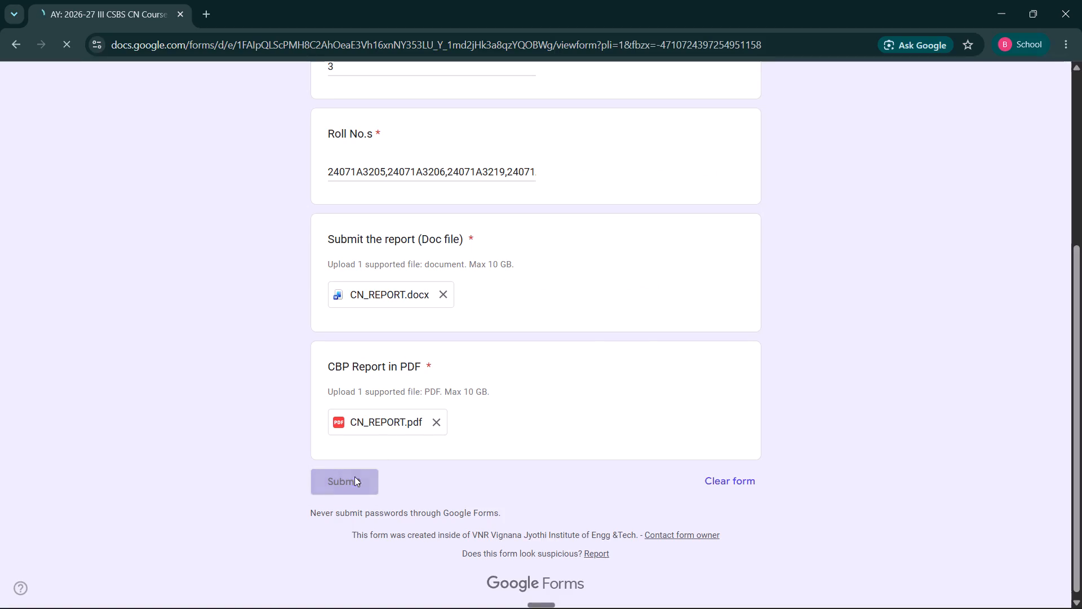
pyautogui.scroll(4, 593, 342)
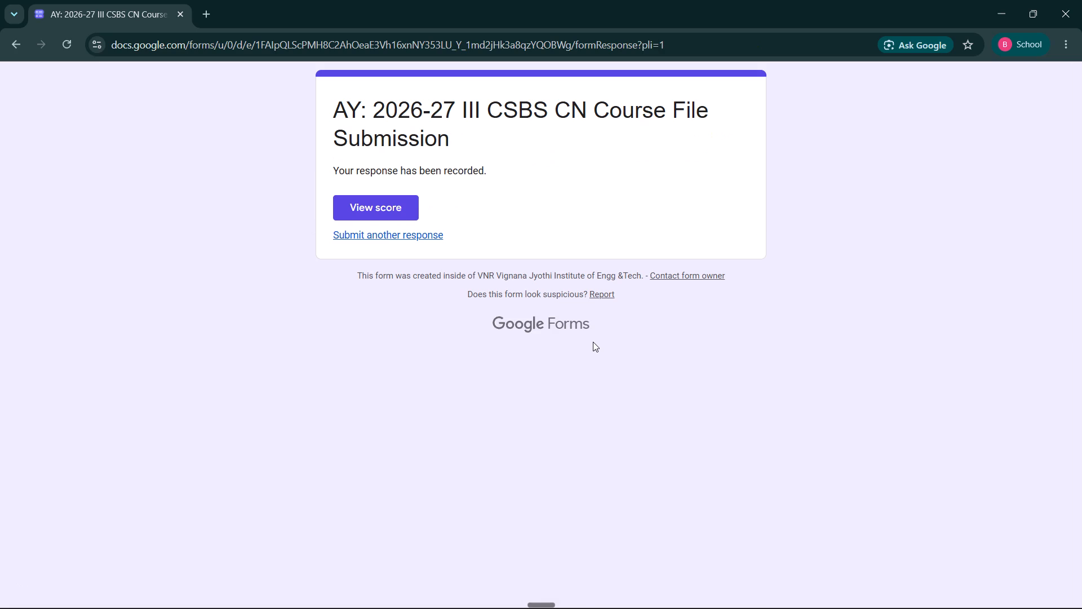
# Review the submitted team number, roll numbers and both uploaded report files in the score view, and close that view.
pyautogui.click(400, 206)
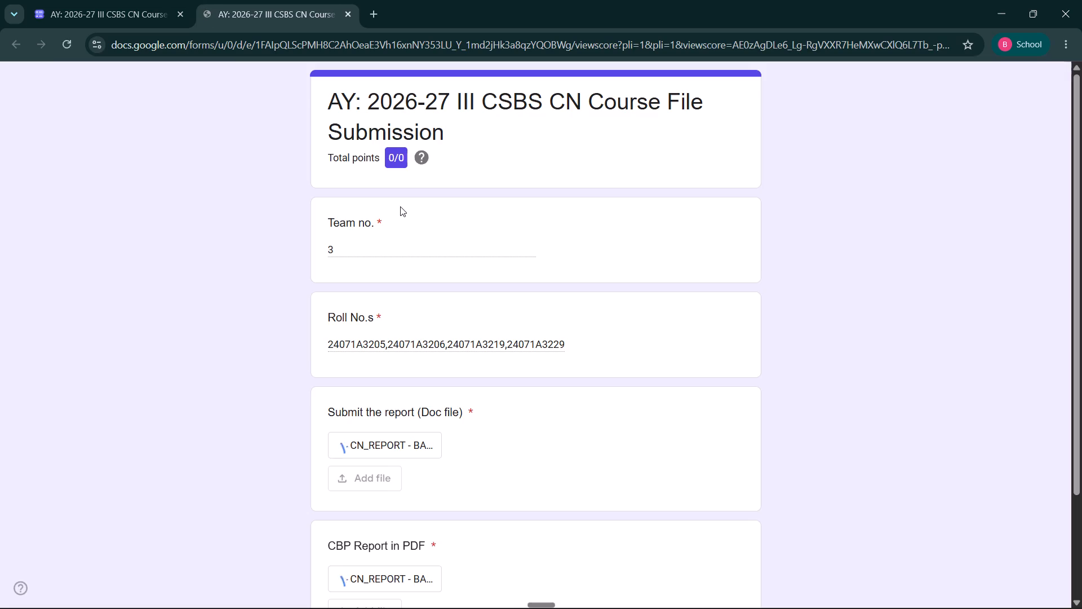
pyautogui.scroll(-2, 400, 206)
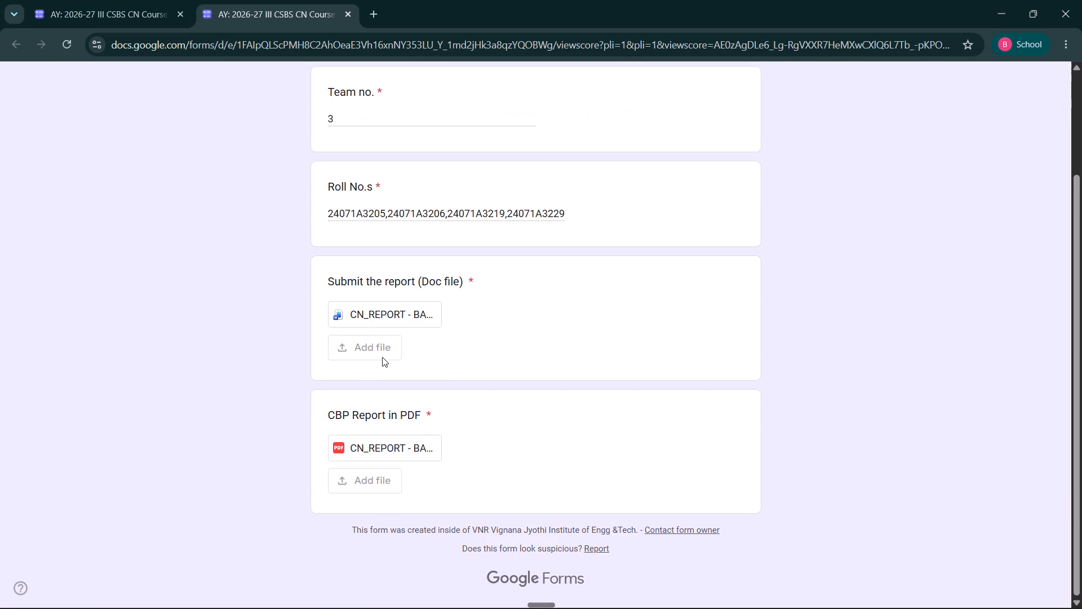
pyautogui.scroll(2, 382, 357)
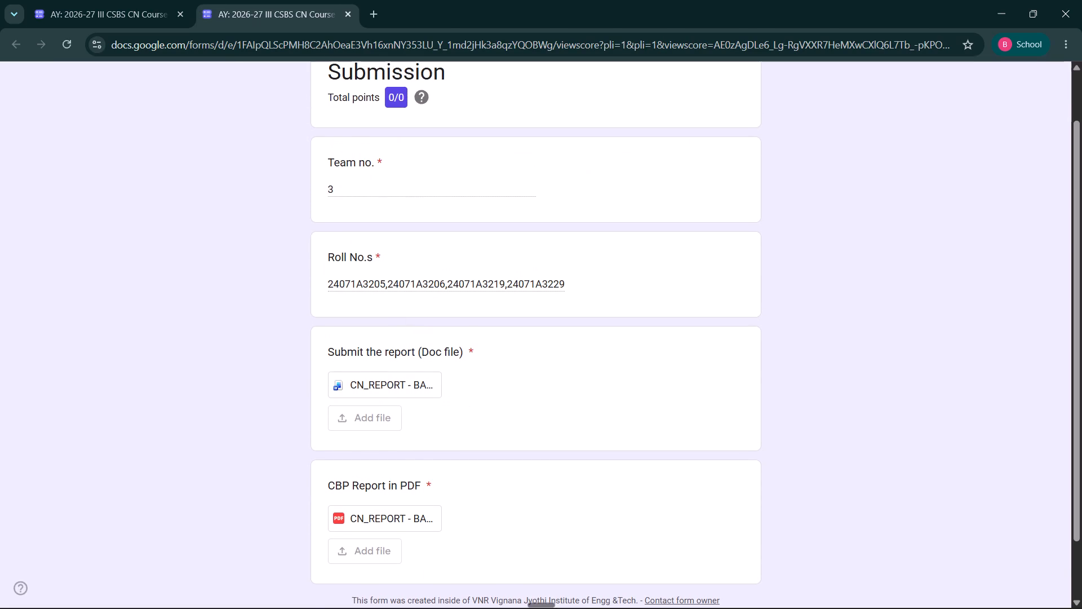
pyautogui.click(472, 283)
pyautogui.scroll(1, 472, 283)
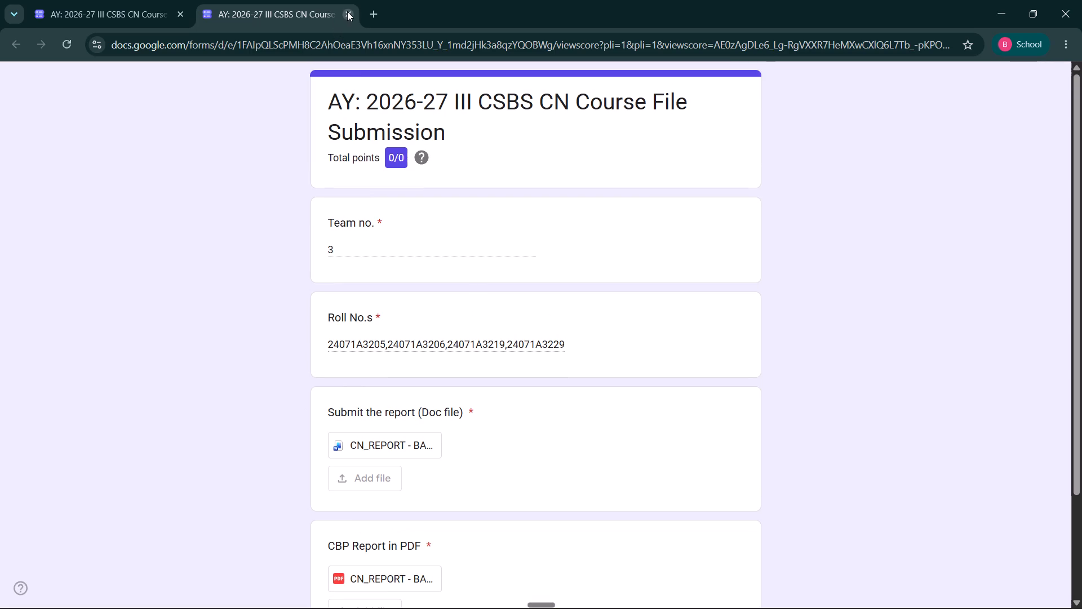
pyautogui.click(349, 12)
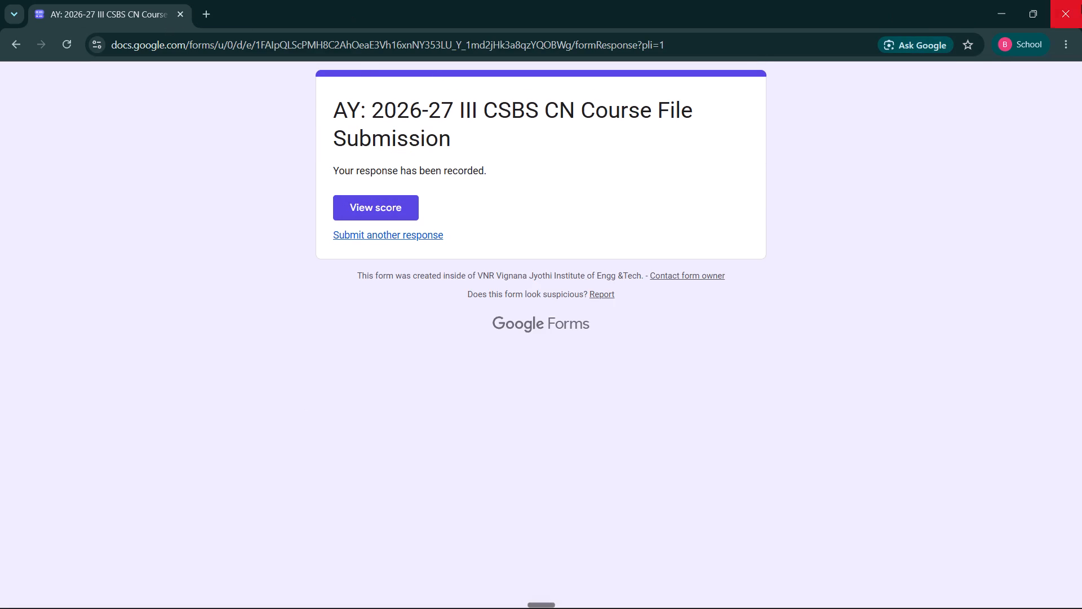
# Close the browser window holding the submitted form.
pyautogui.click(1081, 5)
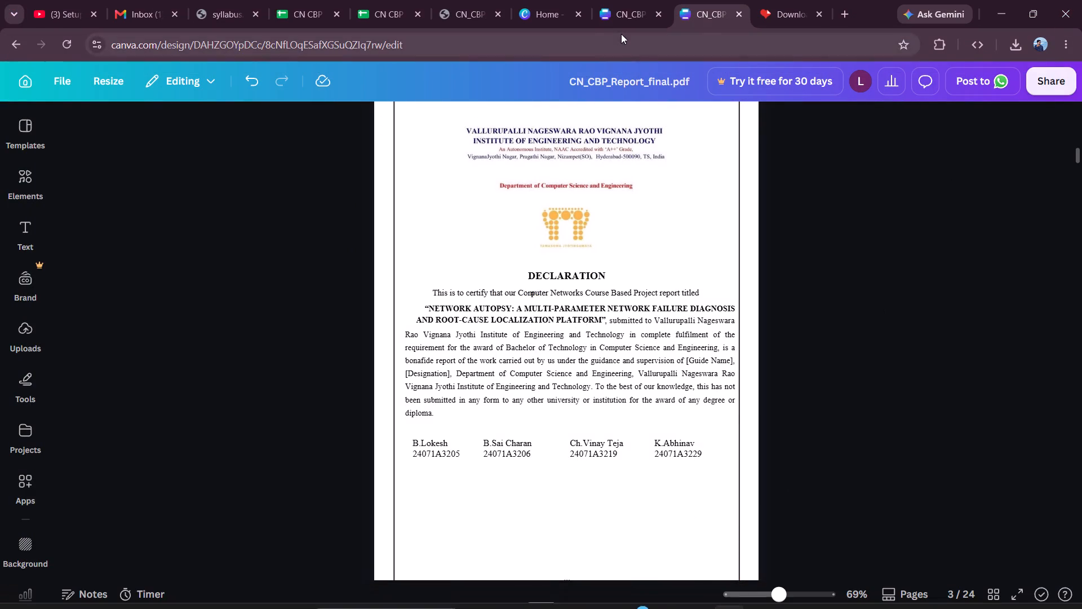
# Close the Canva home tab, both Canva report design tabs and the download page tab.
pyautogui.click(580, 14)
pyautogui.click(580, 14)
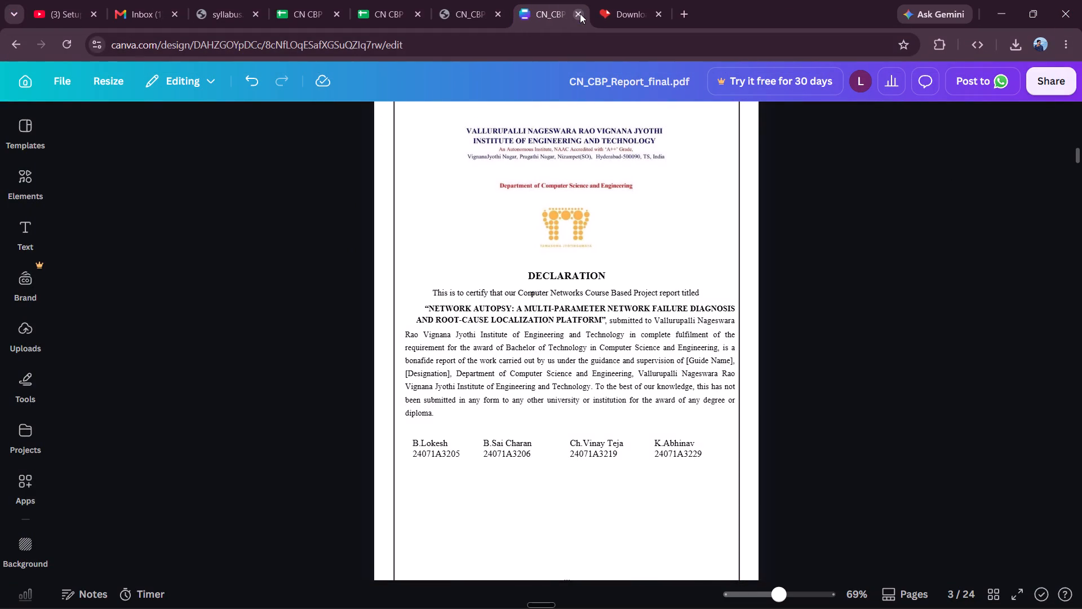
pyautogui.click(580, 14)
pyautogui.click(580, 14)
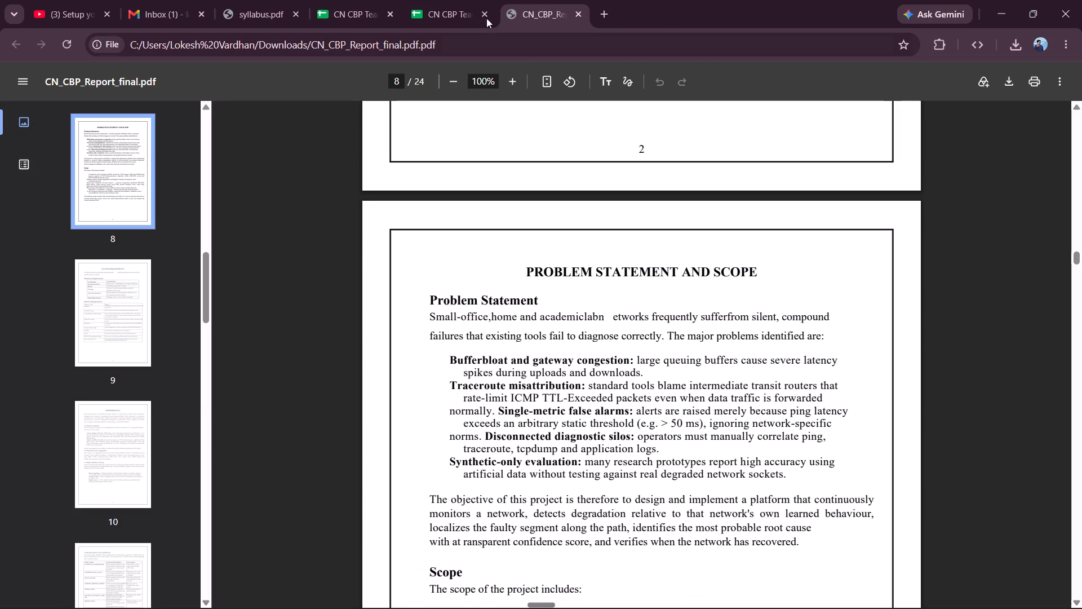
# Close both CN CBP Teams spreadsheet tabs.
pyautogui.click(451, 5)
pyautogui.click(388, 0)
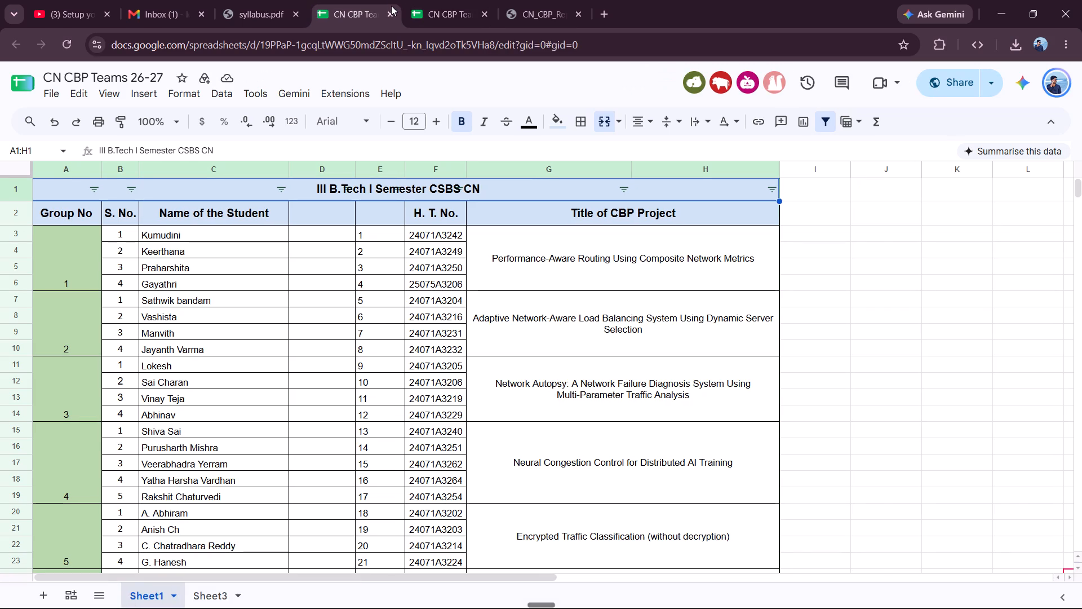
pyautogui.click(393, 11)
pyautogui.click(393, 11)
pyautogui.click(393, 11)
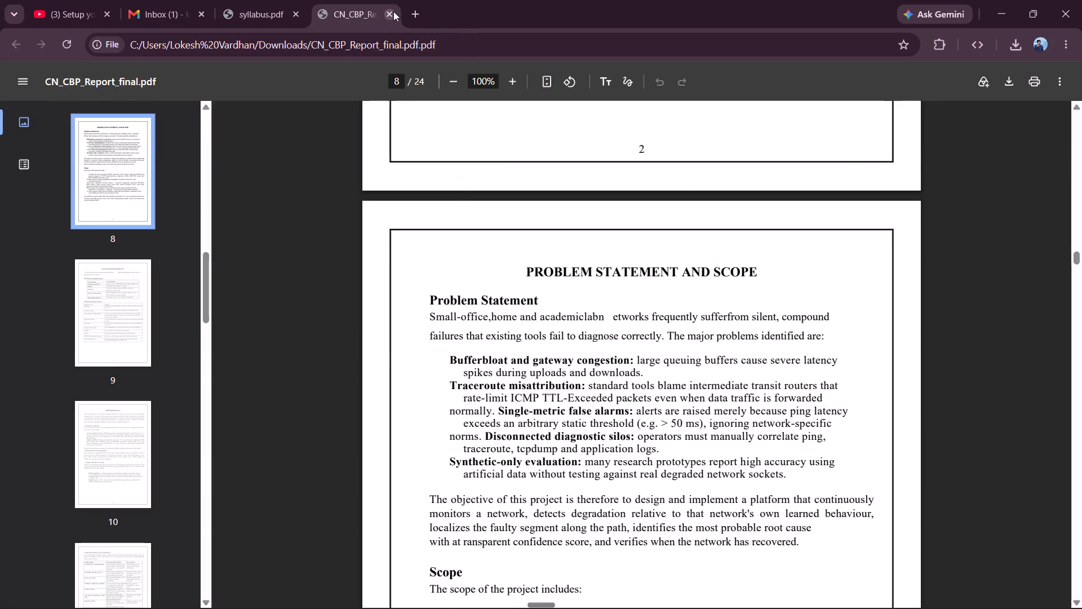